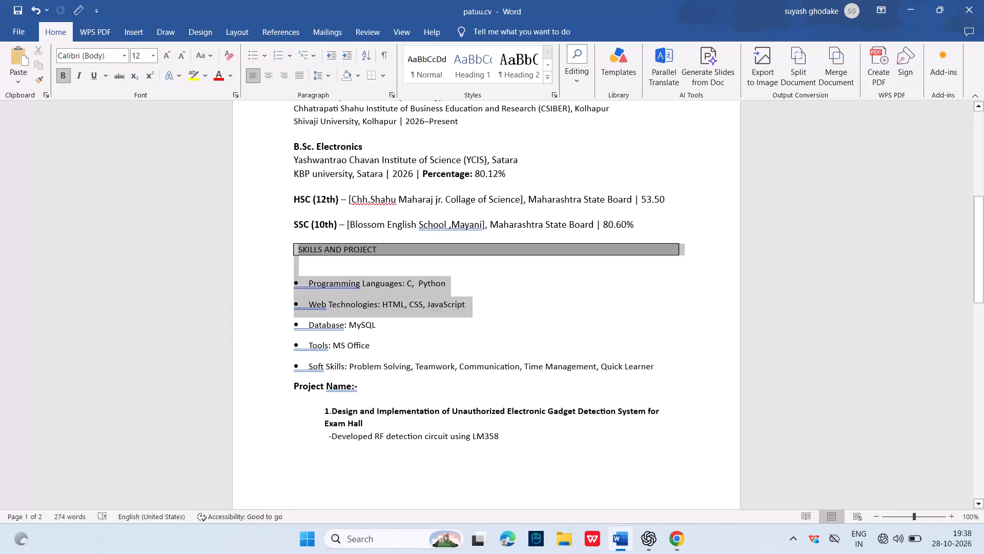
Review the CV's layout from the skills and project section across both pages and back up to the personal details.
click(524, 328)
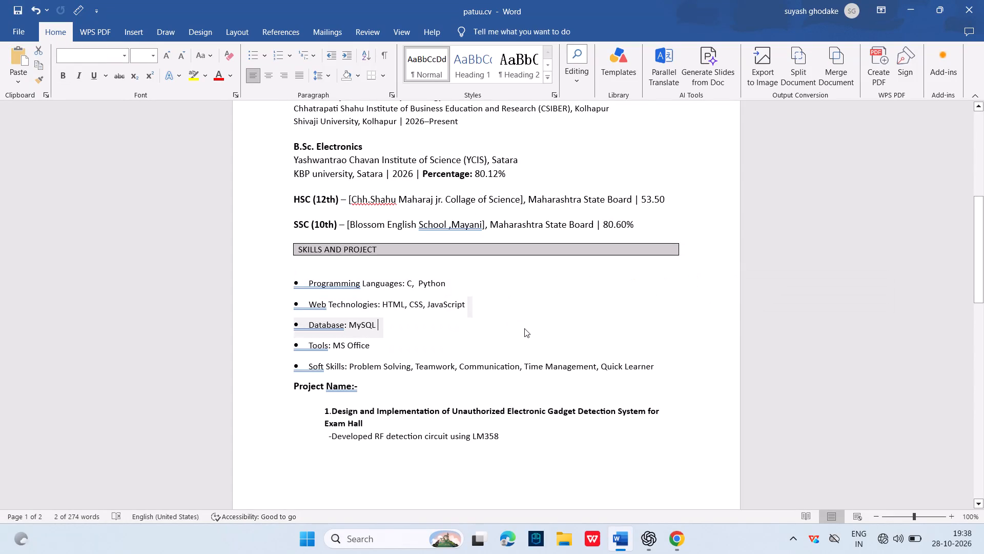
scroll(524, 328, down, 3)
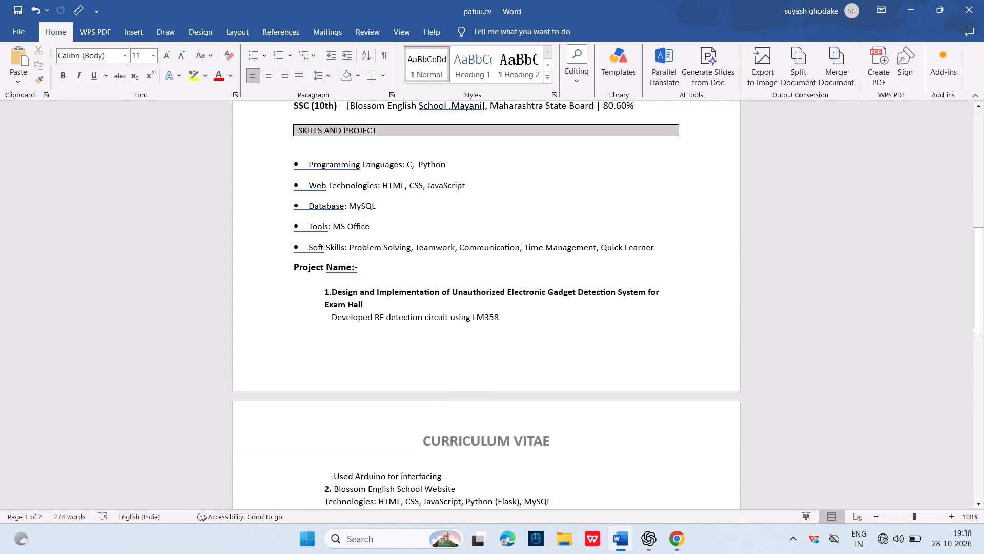
scroll(524, 328, down, 2)
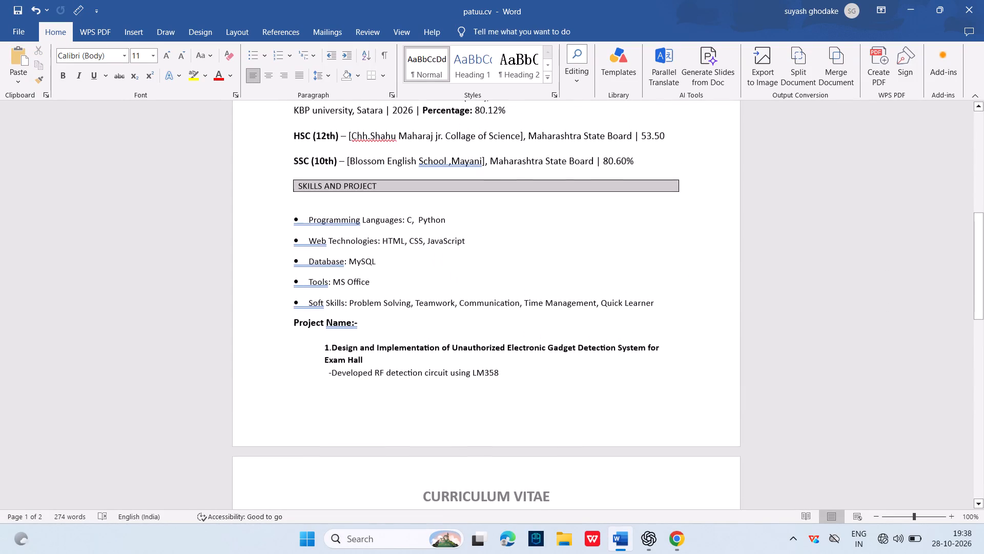
scroll(524, 328, down, 1)
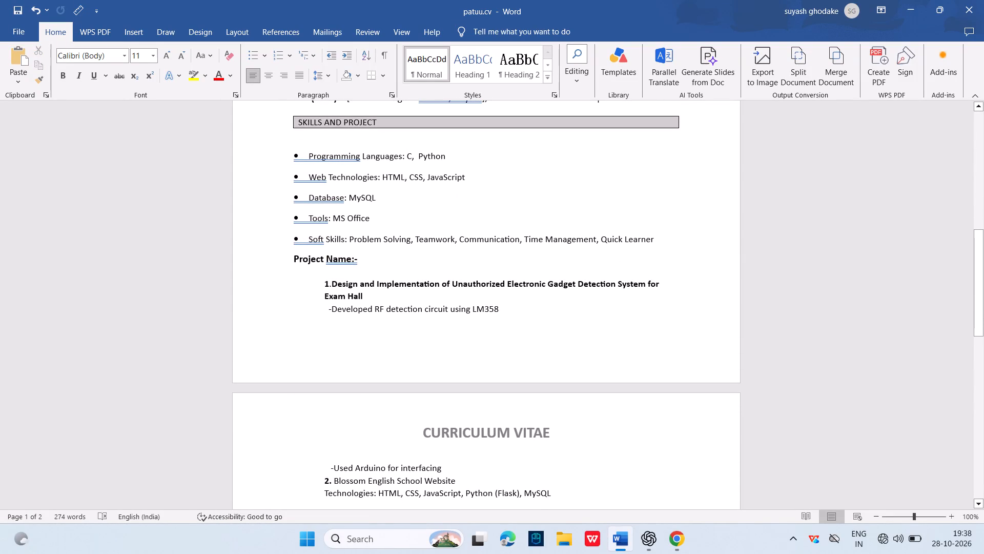
scroll(524, 328, down, 1)
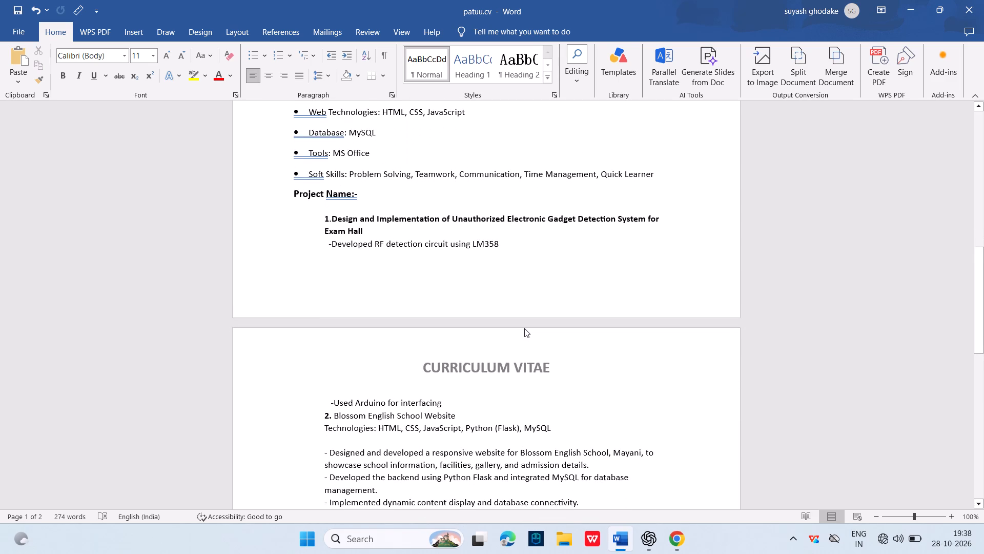
scroll(375, 231, up, 1)
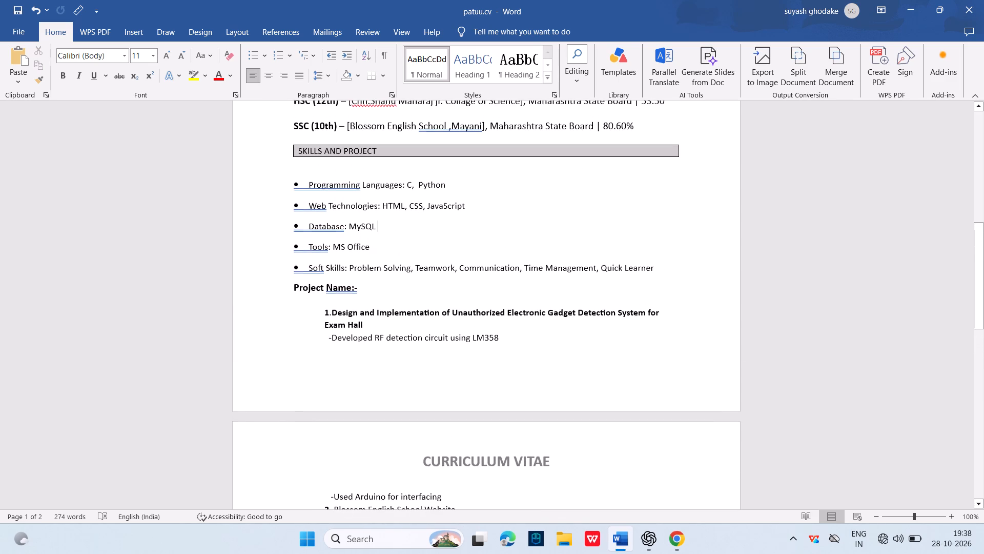
click(304, 170)
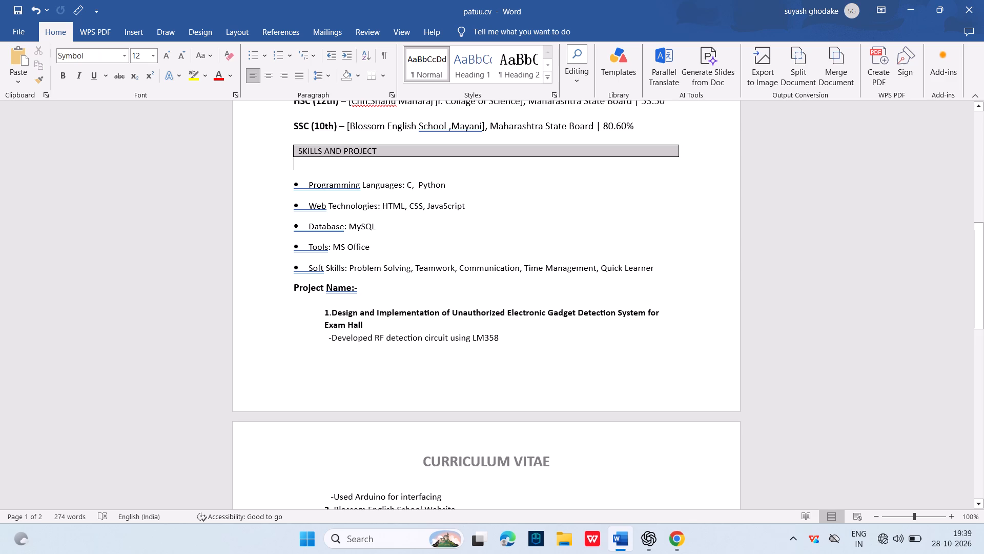
key(Down)
key(Up)
key(Up)
key(Up)
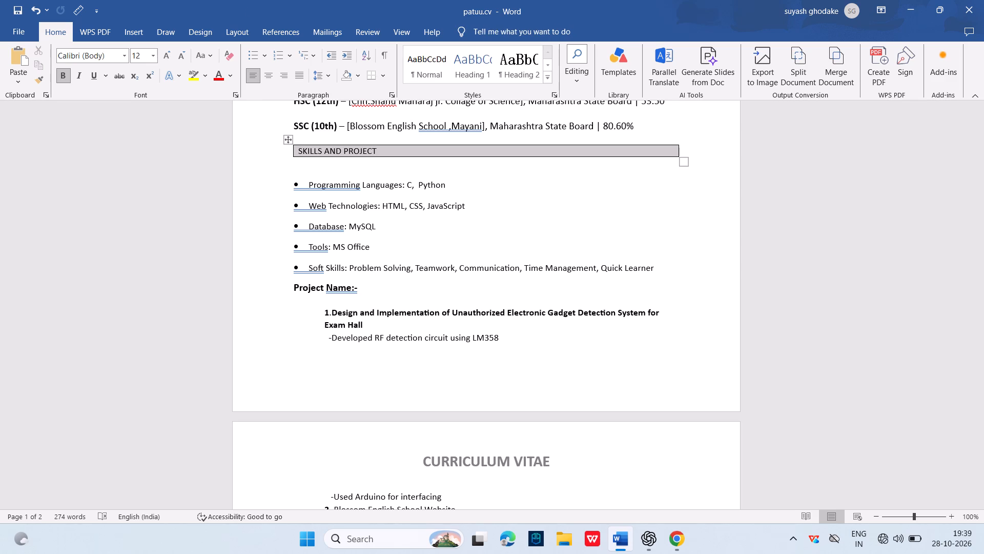
key(Up)
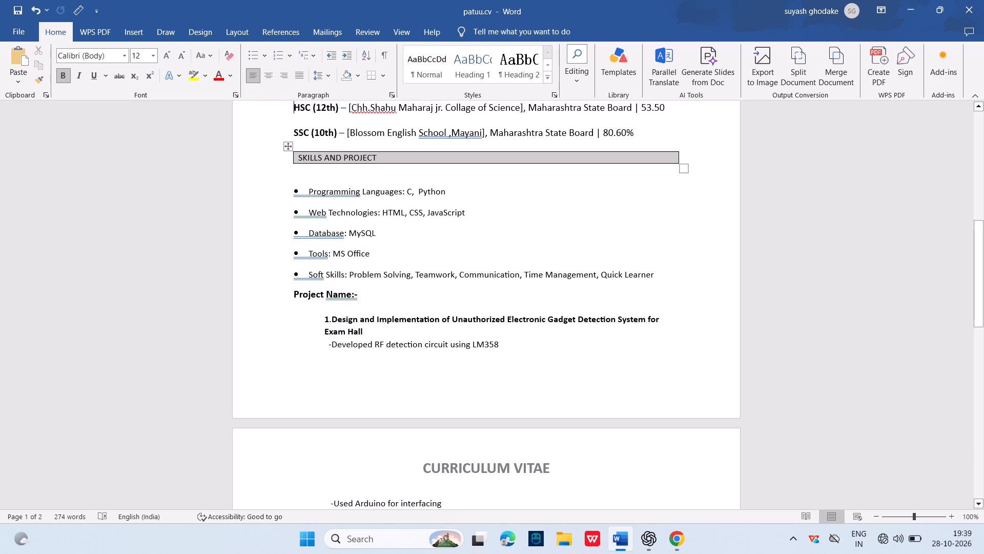
scroll(304, 170, up, 1)
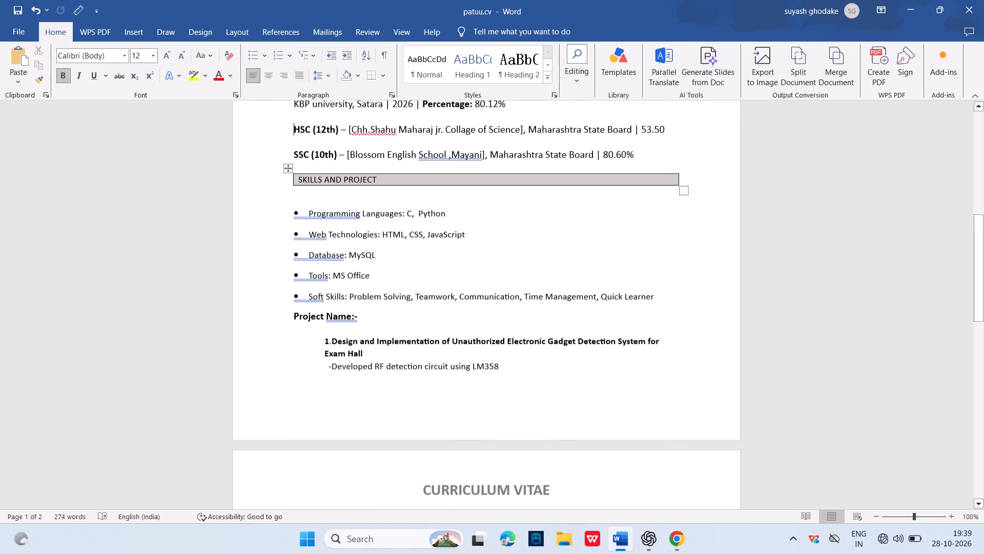
scroll(355, 190, up, 5)
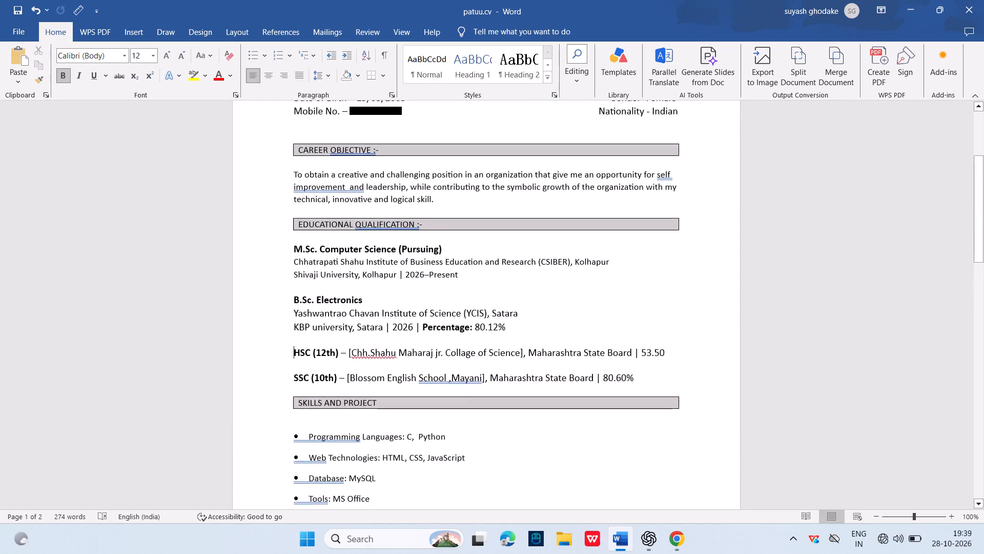
scroll(355, 190, up, 4)
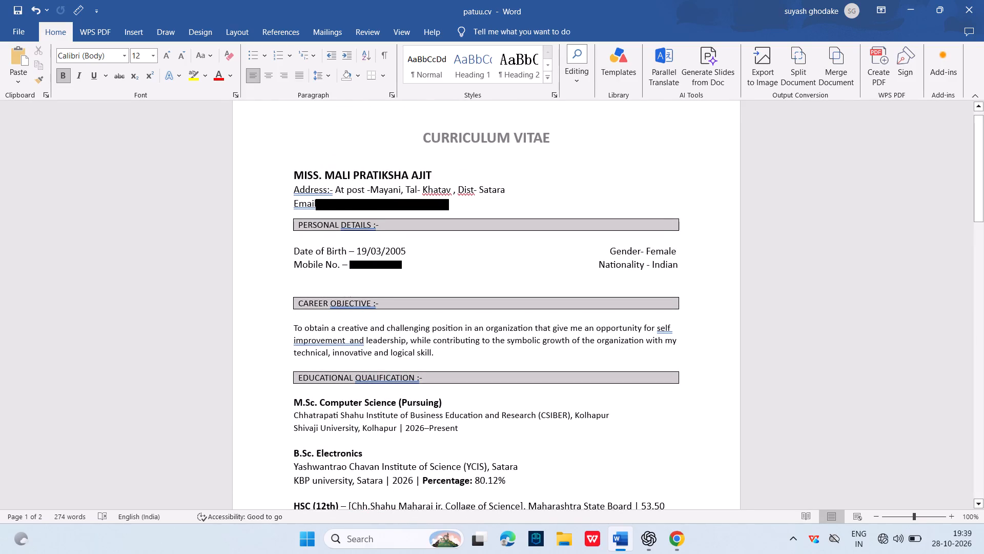
Insert five blank lines before the "Project Name:-" heading to move the project section onto page 2.
scroll(547, 198, down, 7)
scroll(547, 198, up, 1)
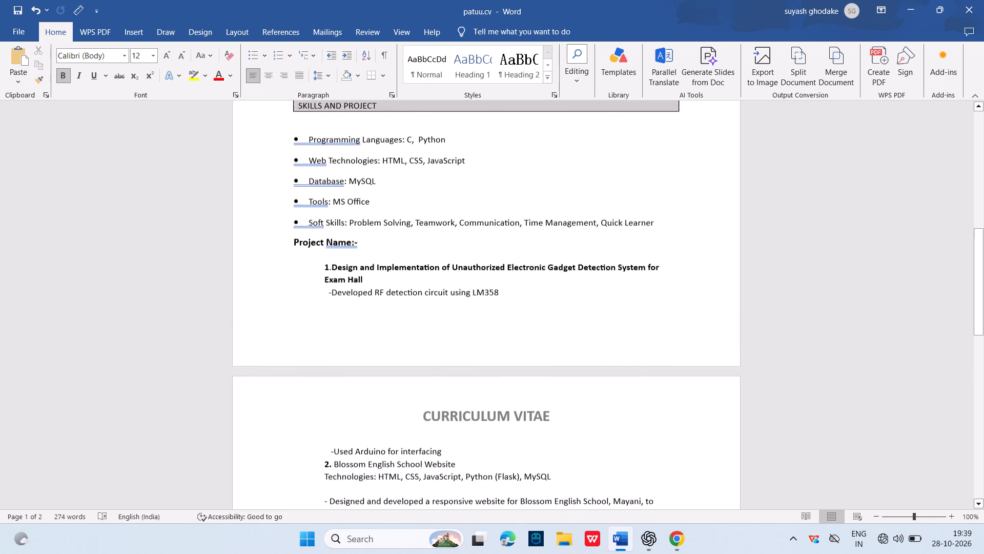
scroll(547, 198, up, 2)
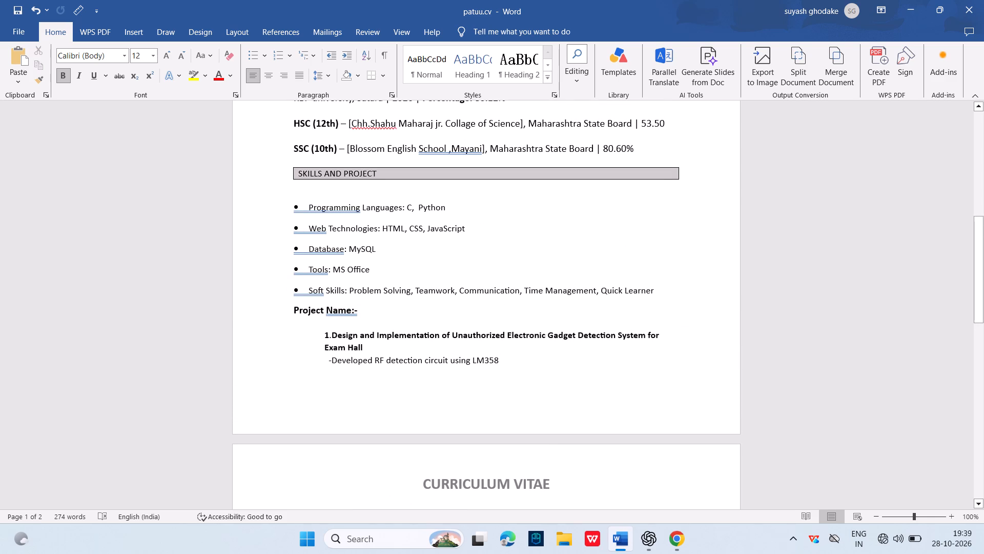
click(290, 308)
key(Return)
key(Return)
key(Return)
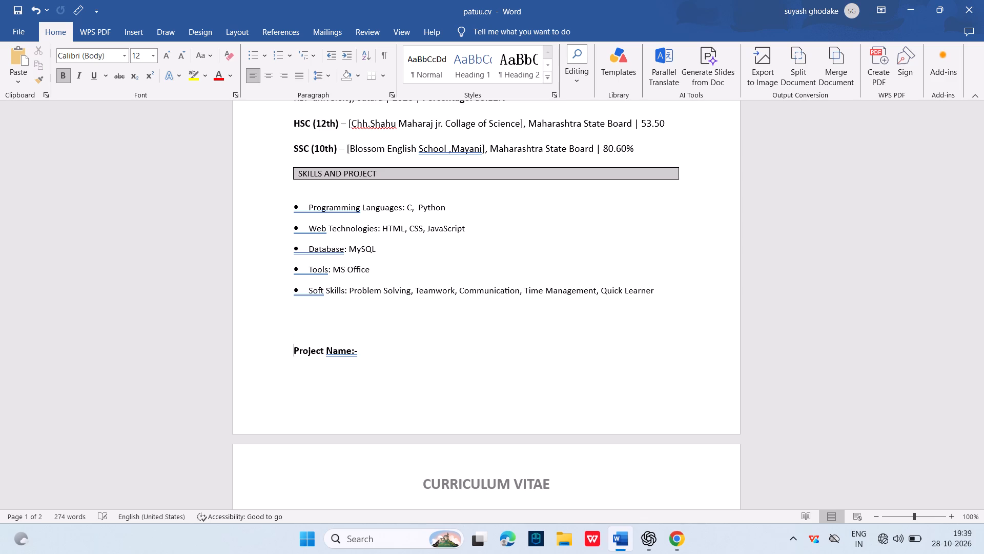
key(Return)
key(Return)
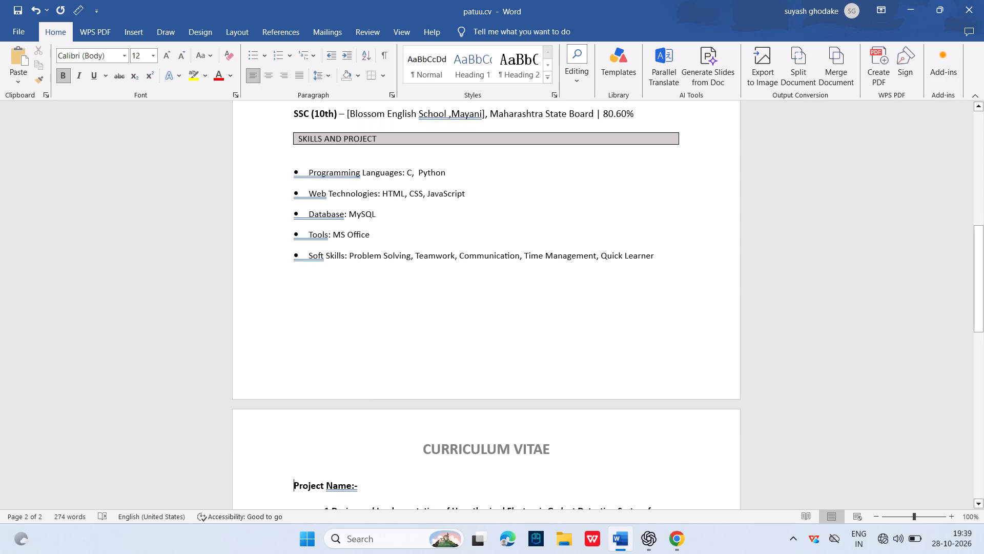
Make the second project's title, "Blossom English School Website", bold.
scroll(290, 308, down, 2)
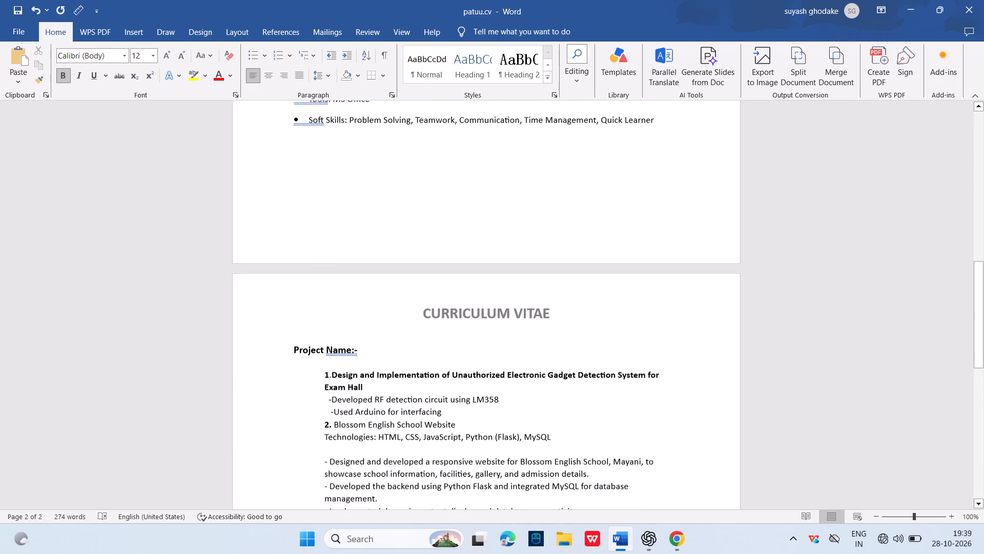
scroll(290, 308, down, 3)
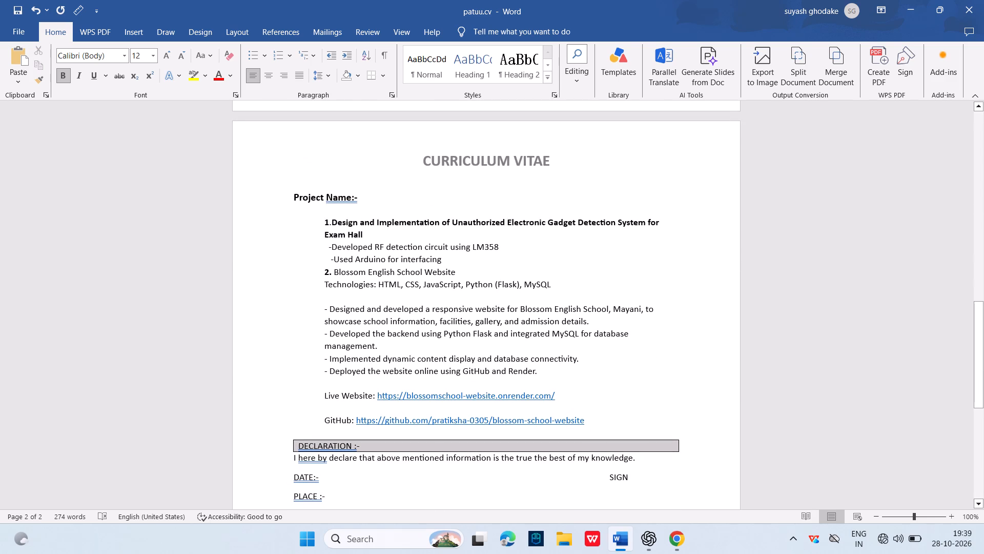
drag(332, 272, 443, 270)
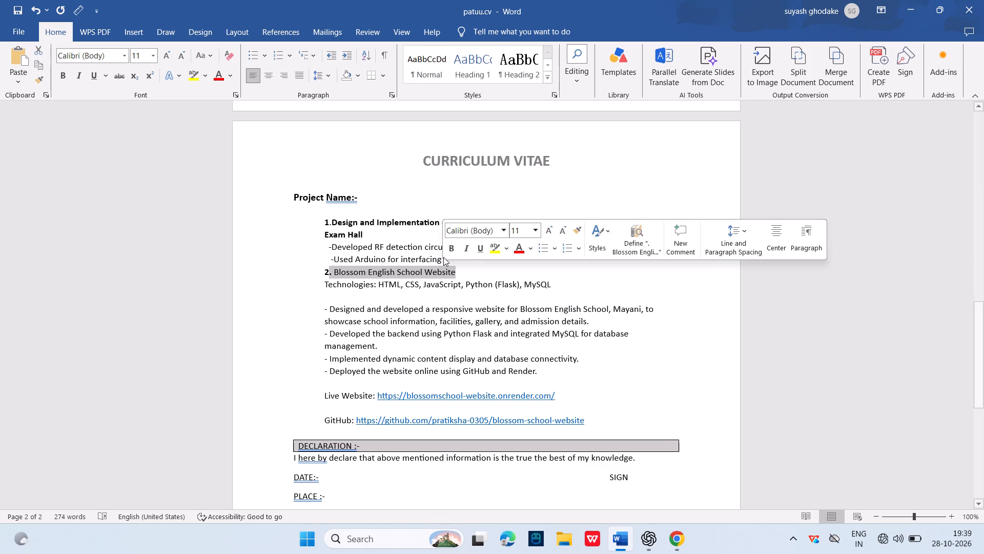
click(447, 249)
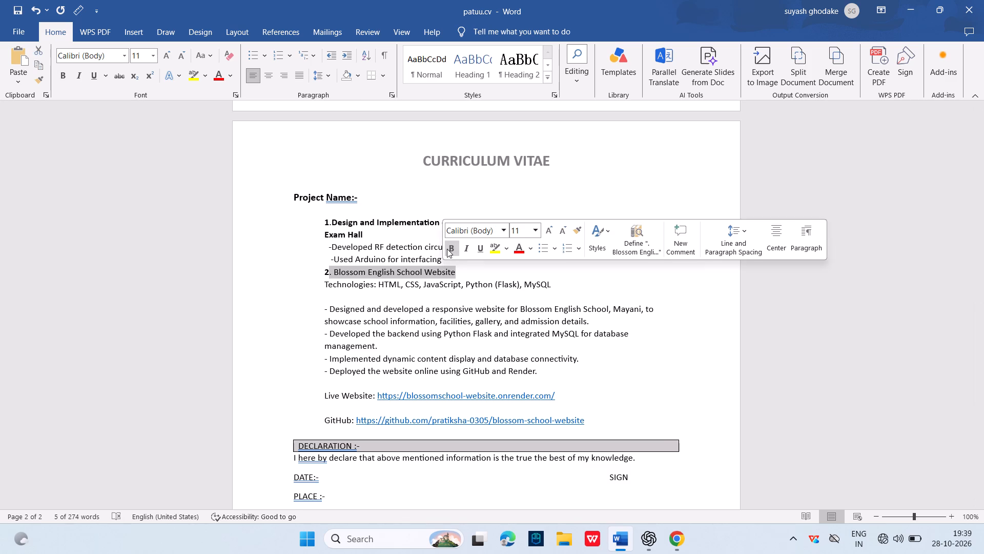
click(456, 252)
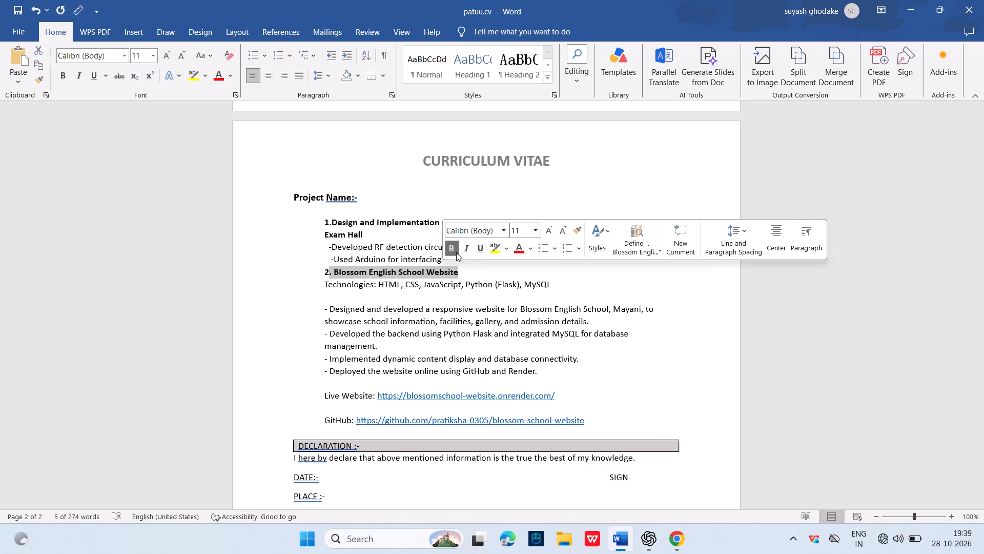
click(655, 329)
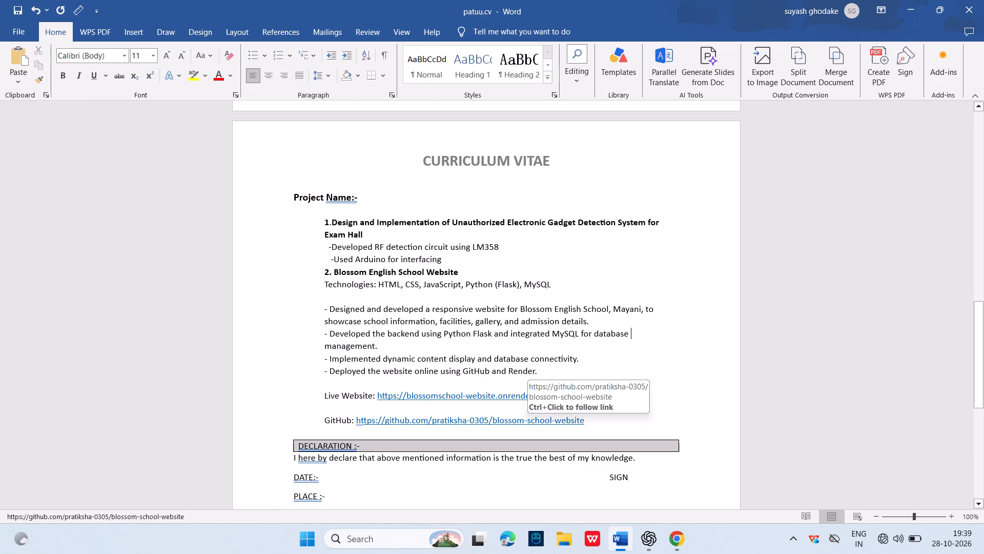
Insert a blank line between the DECLARATION heading and the declaration sentence.
scroll(659, 324, down, 1)
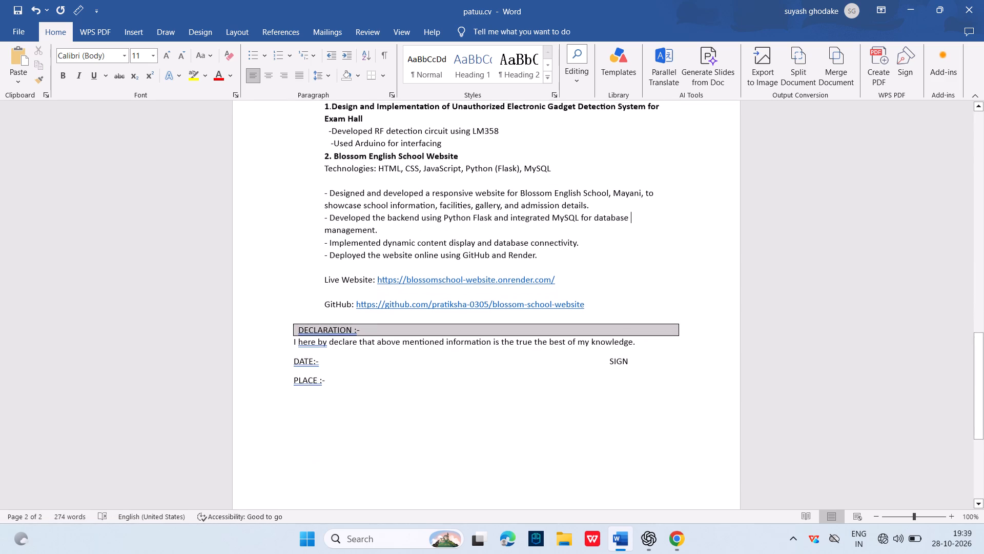
scroll(659, 324, down, 1)
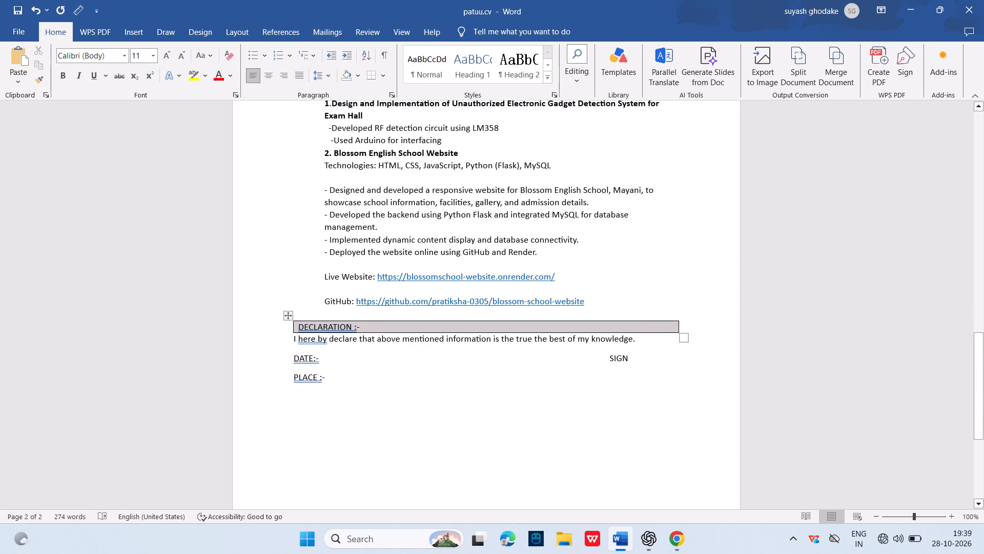
click(344, 340)
key(Left)
key(Left)
key(Left)
key(Left)
key(Left)
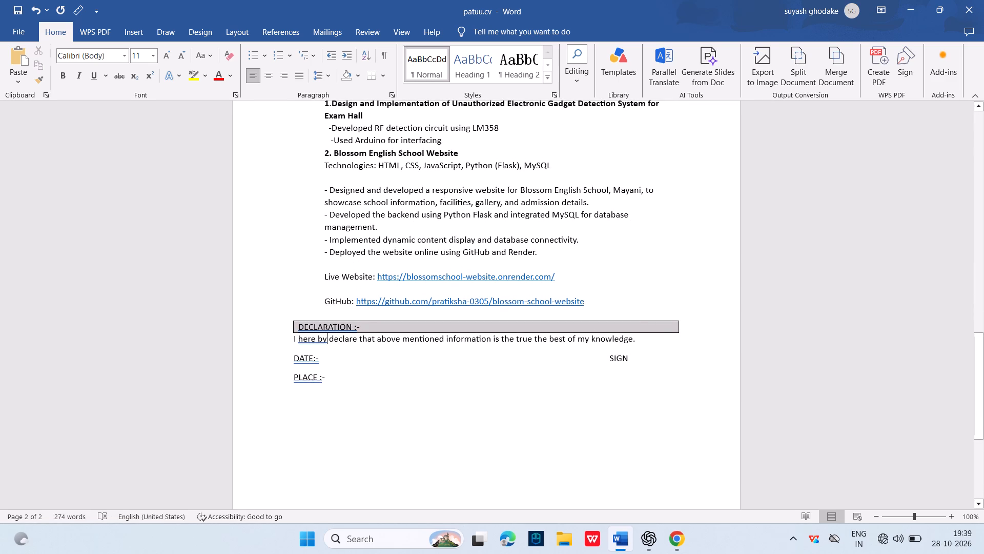
key(Left)
key(Left)
key(Left)
key(Left)
key(Left)
key(Left)
key(Left)
key(Left)
key(Left)
key(Return)
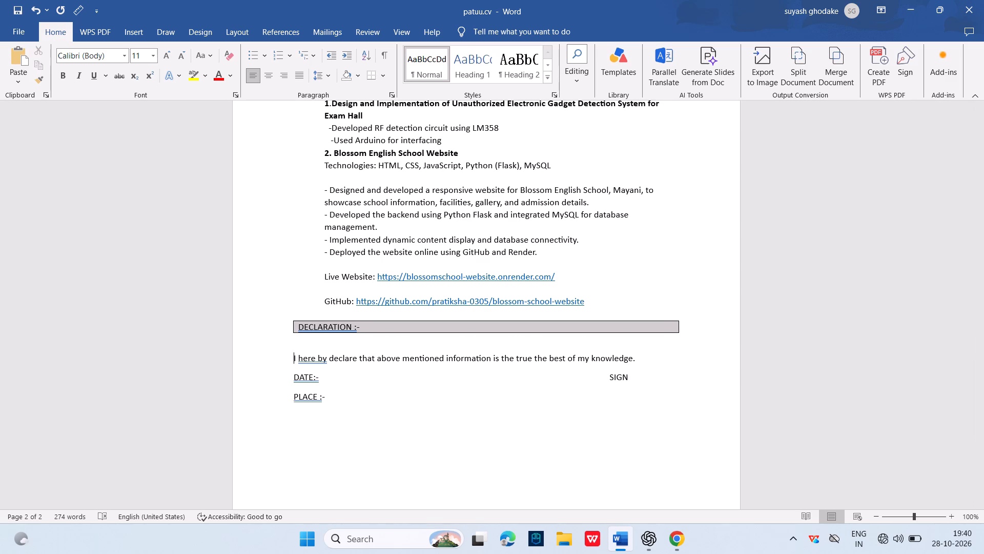
scroll(344, 340, up, 3)
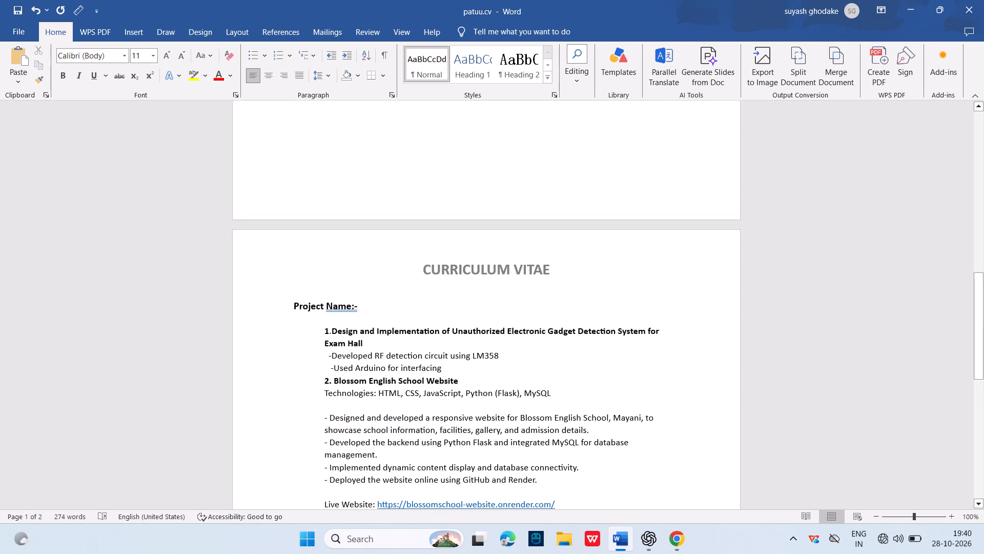
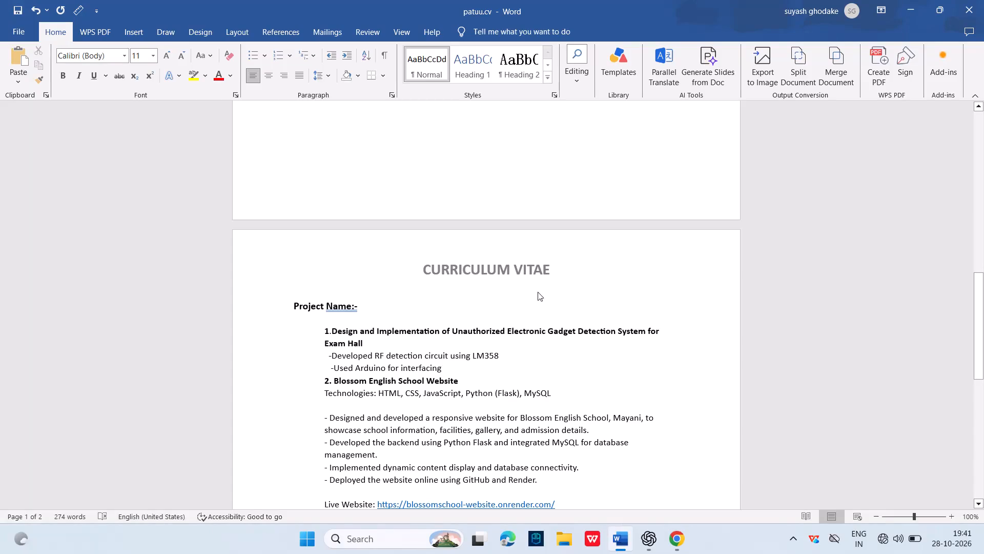
Open the page 2 header containing the "CURRICULUM VITAE" title for editing and compare it with page 1's header.
double_click(534, 274)
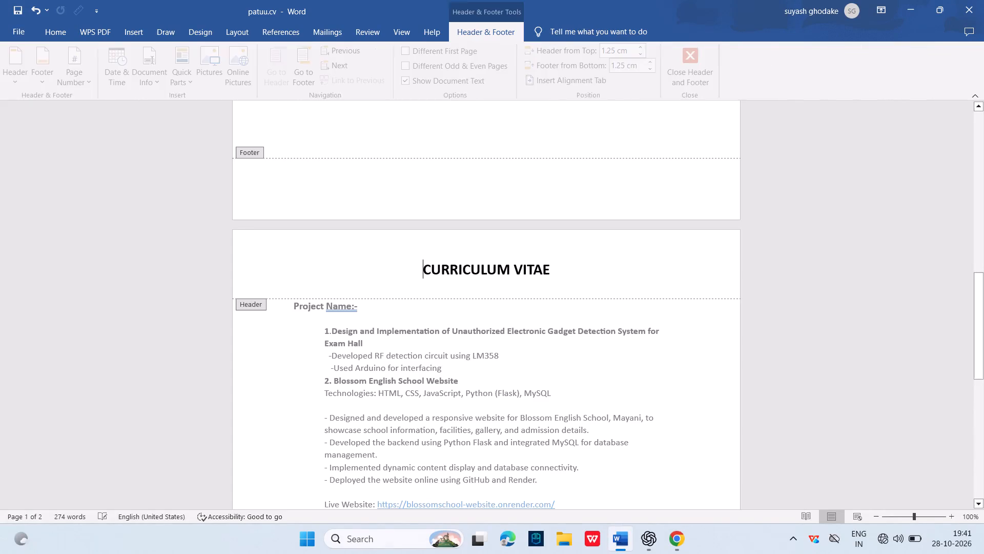
scroll(534, 274, up, 4)
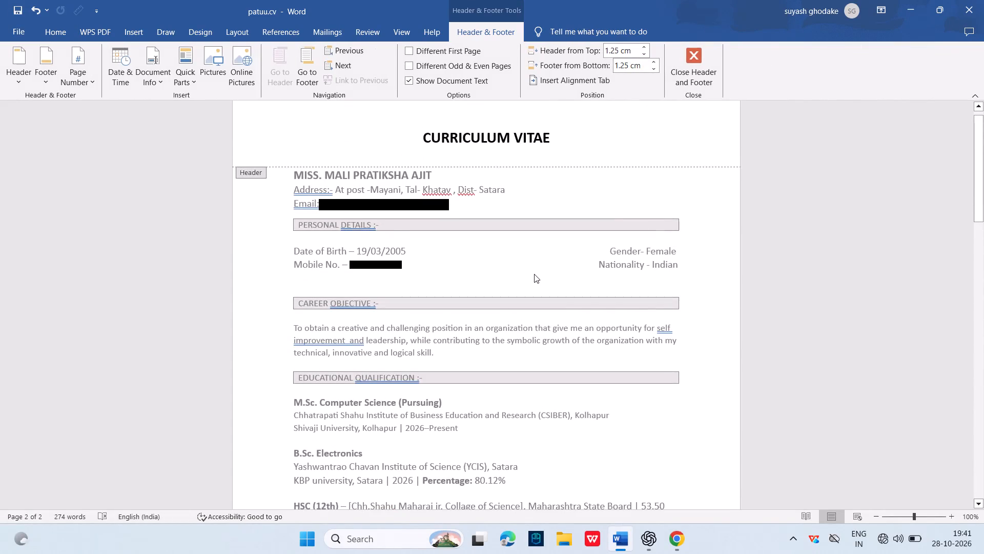
scroll(534, 274, down, 7)
scroll(542, 304, up, 4)
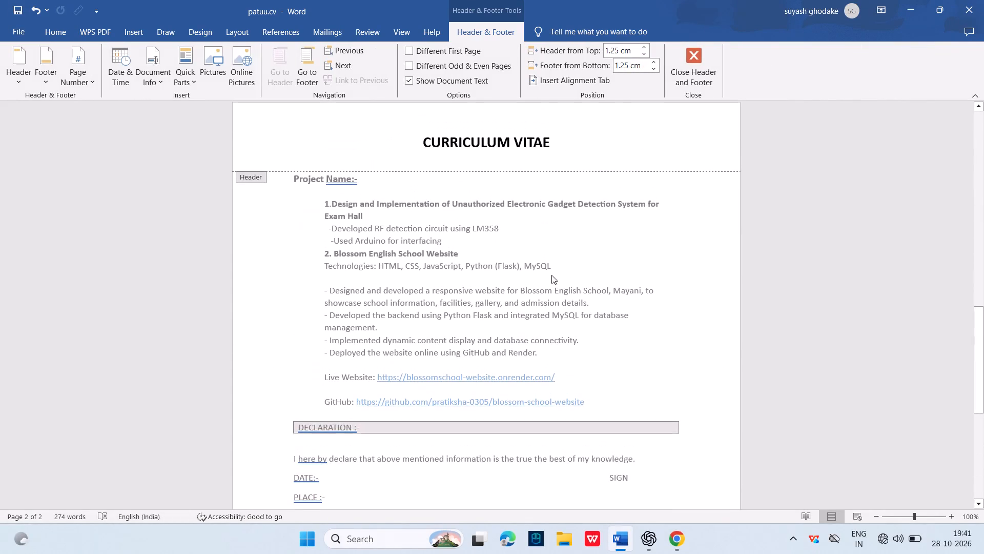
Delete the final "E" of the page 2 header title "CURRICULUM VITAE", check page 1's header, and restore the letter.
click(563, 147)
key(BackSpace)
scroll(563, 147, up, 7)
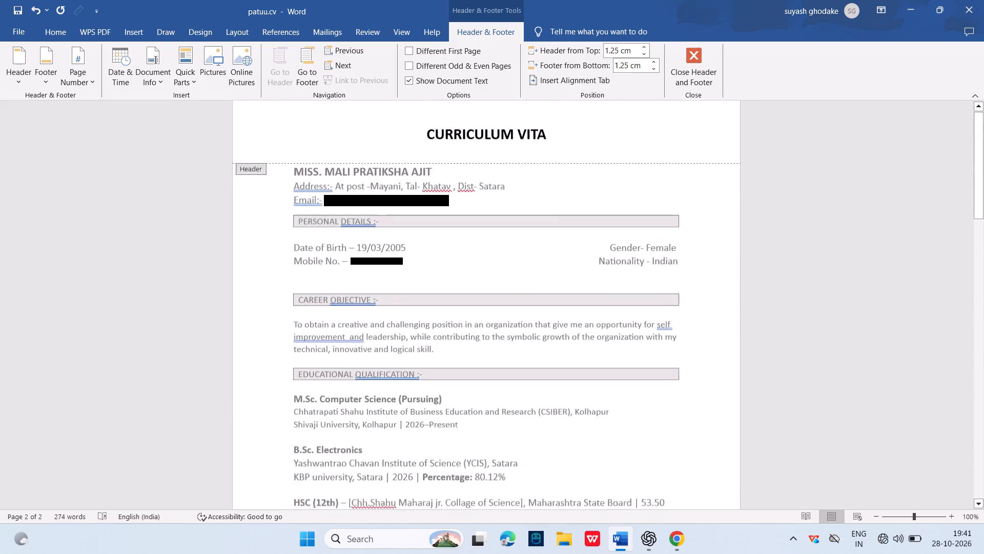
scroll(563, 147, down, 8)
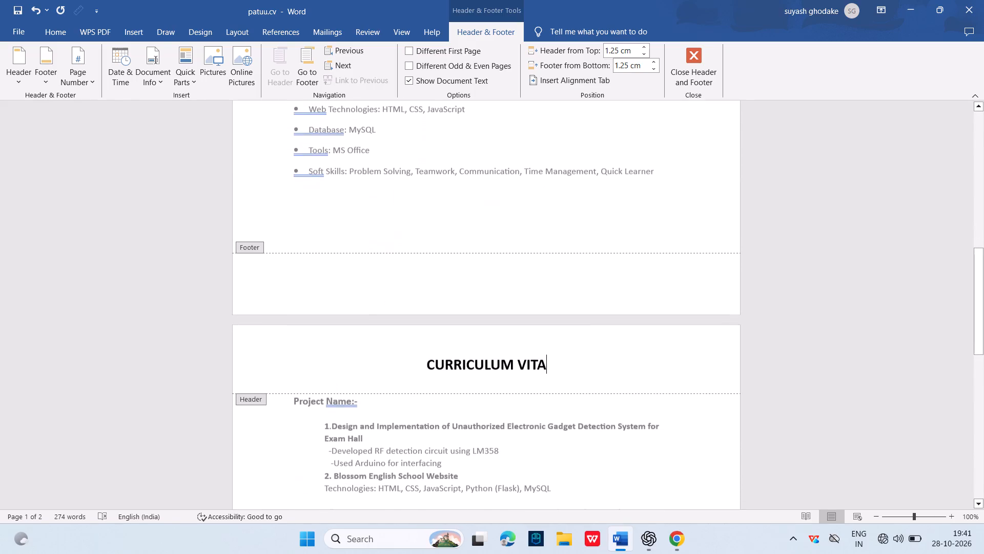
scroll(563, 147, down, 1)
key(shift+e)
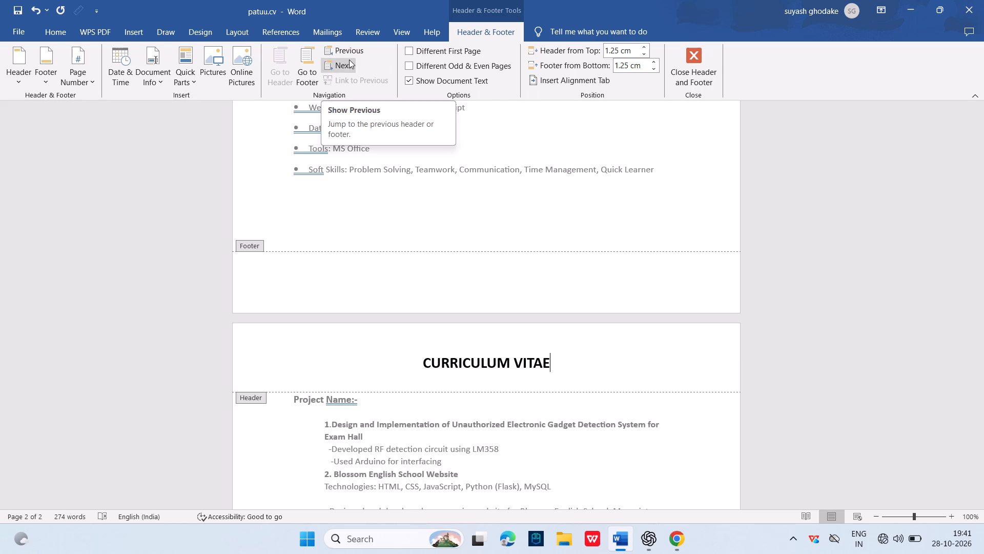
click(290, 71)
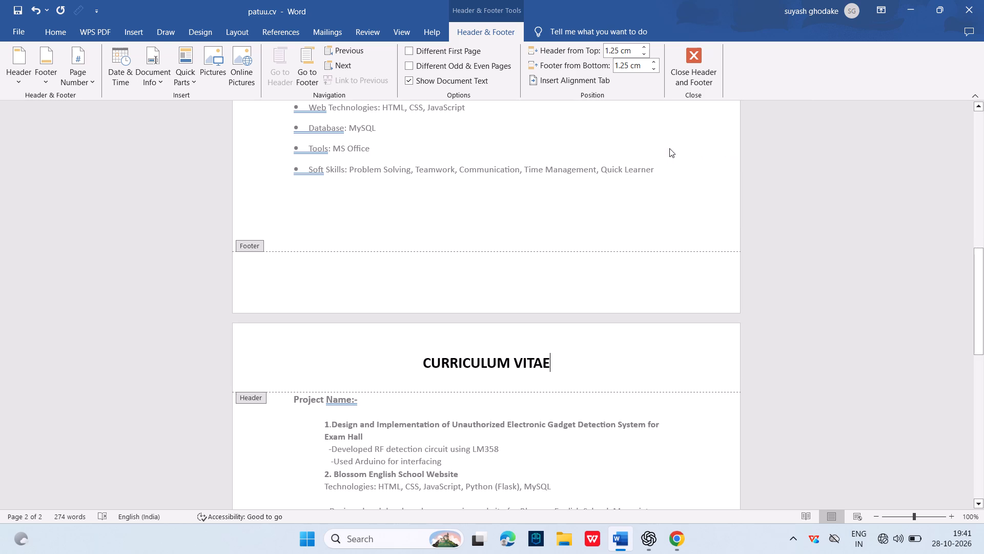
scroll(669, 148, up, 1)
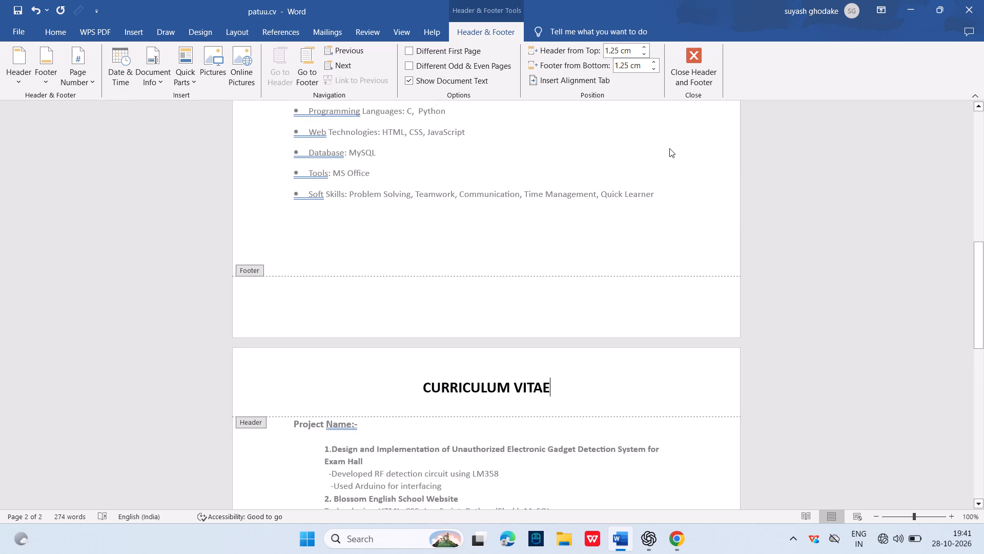
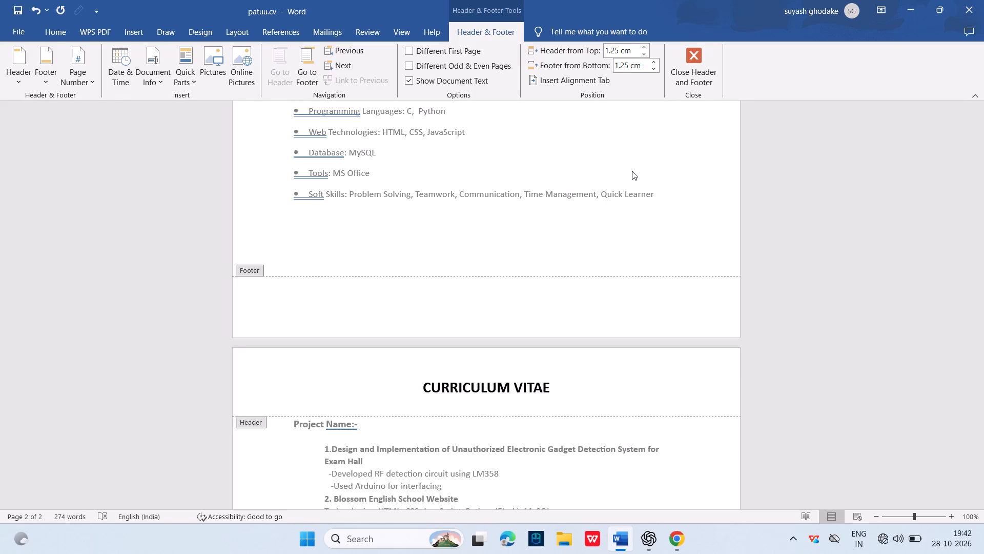
Enable the Different First Page option from page 1's header and close header editing.
scroll(632, 171, up, 6)
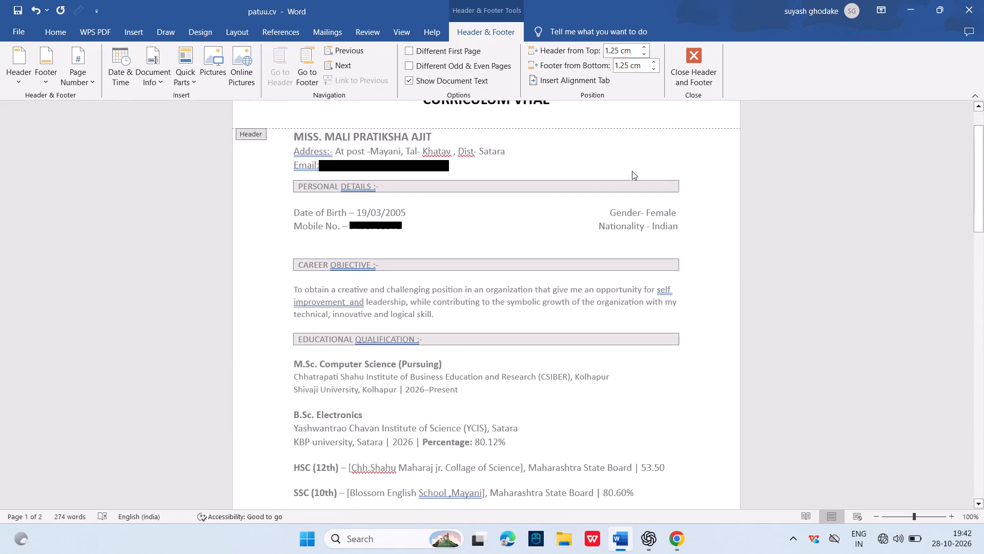
scroll(632, 171, up, 1)
click(597, 154)
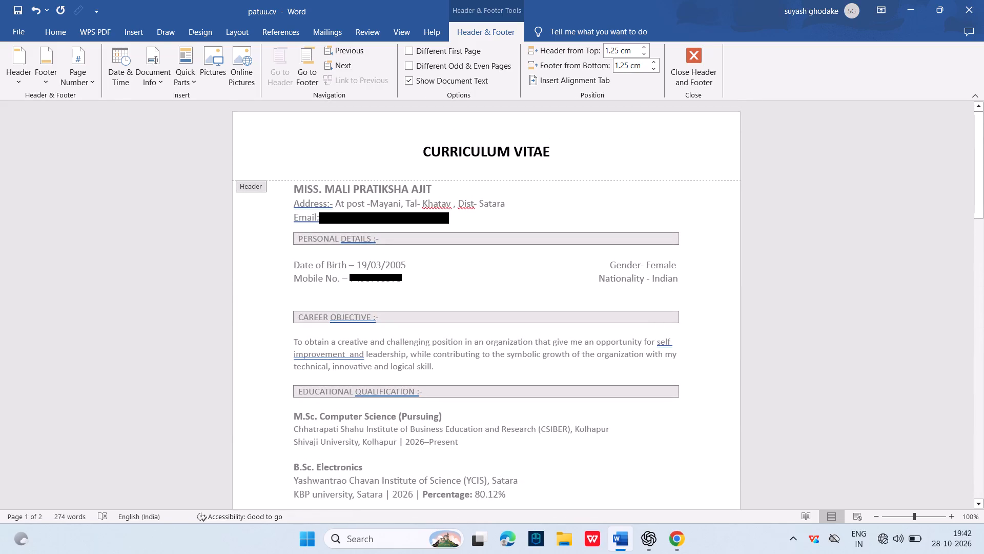
click(411, 52)
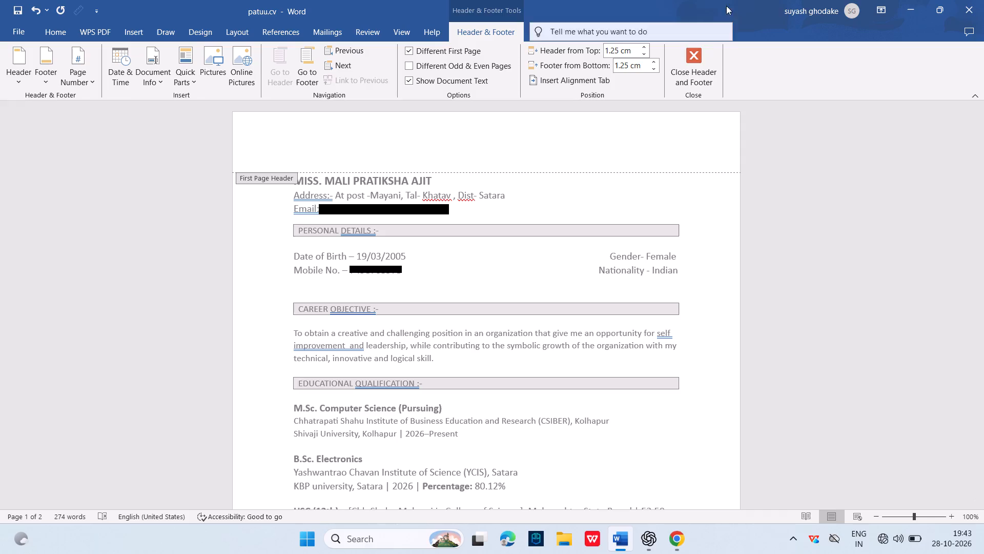
click(684, 63)
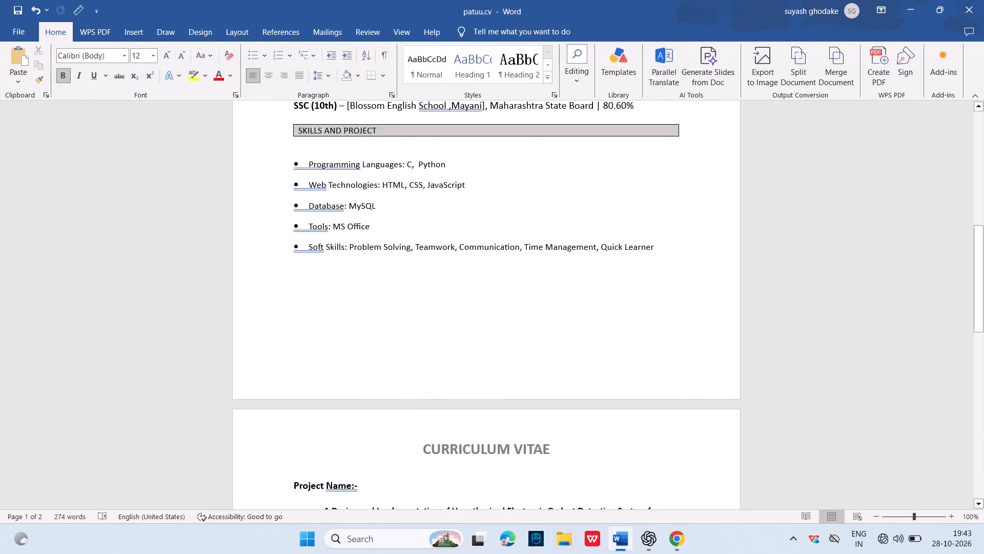
Copy the "CURRICULUM VITAE" title from page 2's header and paste it into the empty first page header.
scroll(595, 222, up, 7)
scroll(595, 222, down, 1)
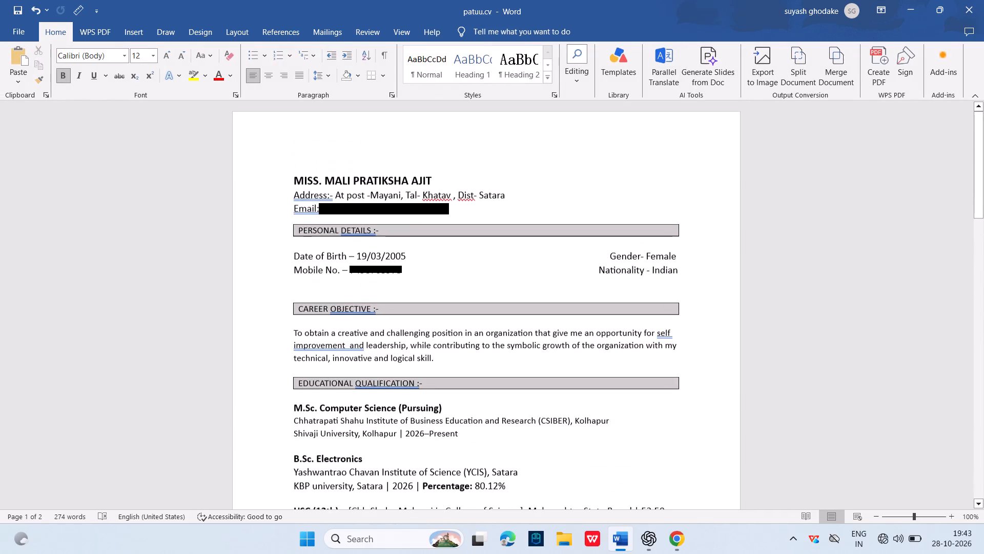
scroll(595, 222, down, 6)
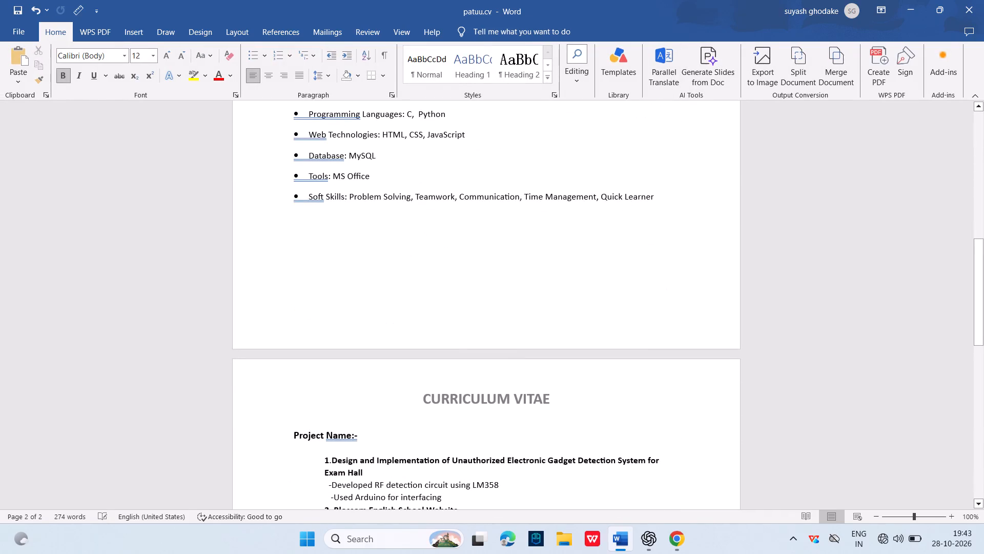
double_click(566, 387)
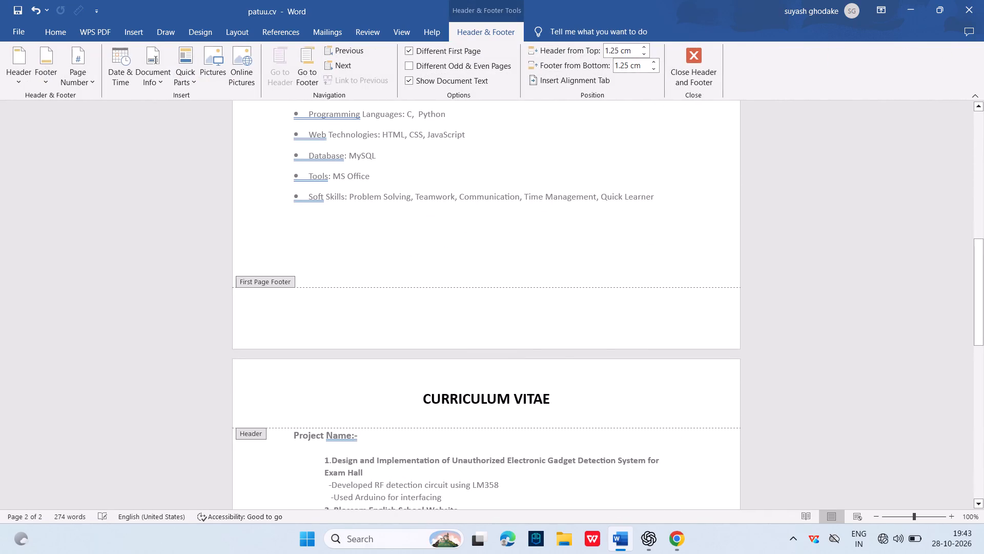
key(shift+Right)
key(shift+Right)
key(shift+Right)
key(shift+Right)
key(shift+Right)
key(shift+Right)
key(shift+Right)
key(shift+Right)
key(shift+Right)
key(shift+Right)
key(shift+Right)
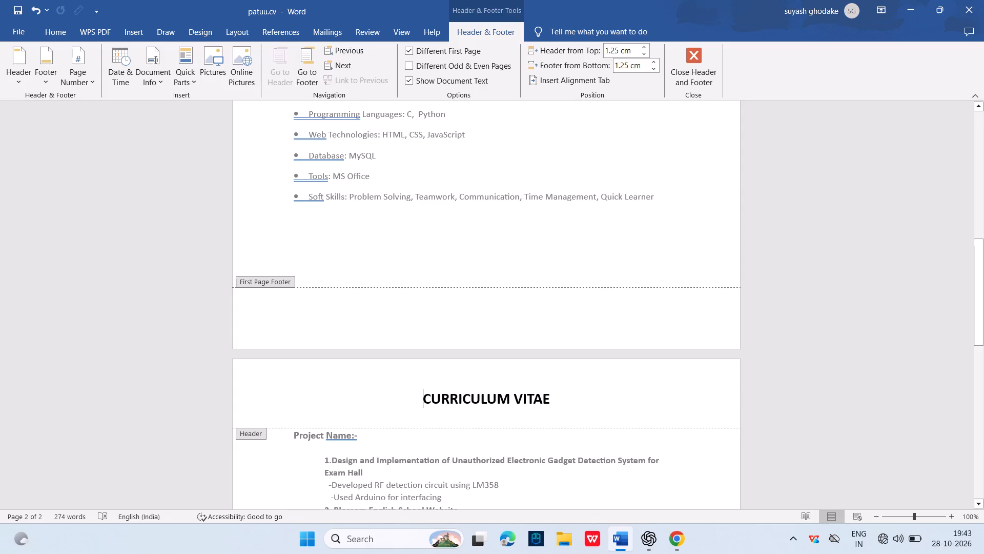
key(shift+Right)
key(shift+Right)
key(shift+Right)
key(shift+Right)
key(shift+Right)
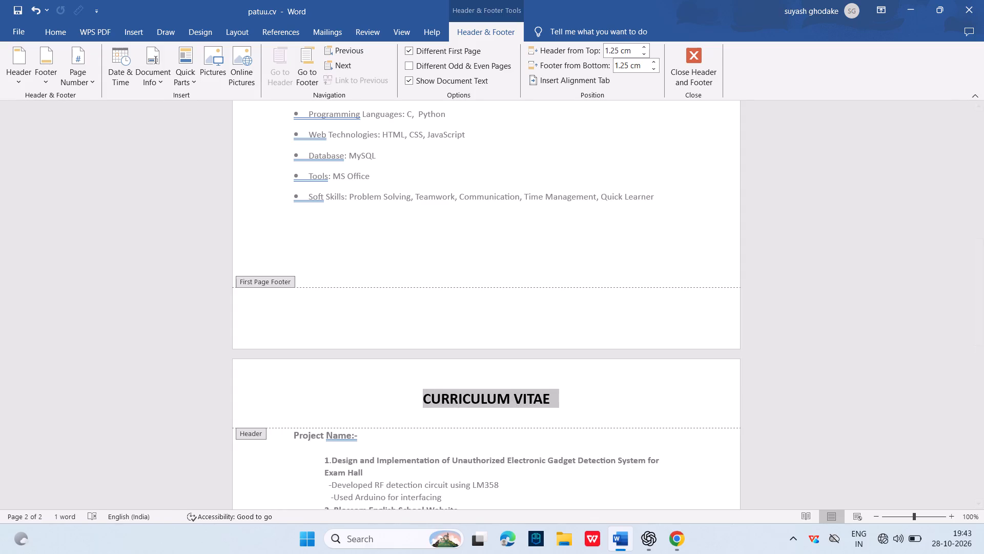
key(ctrl+c)
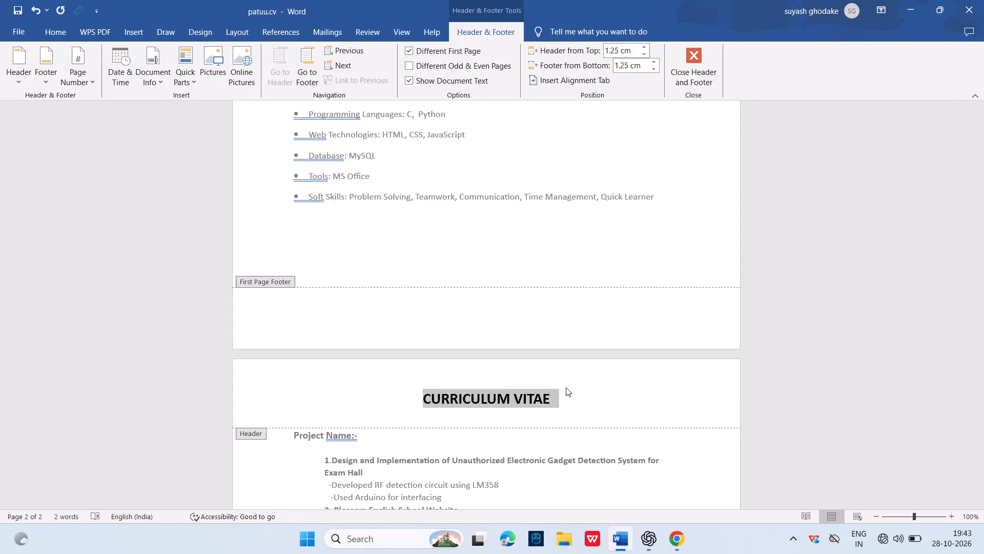
scroll(566, 387, up, 9)
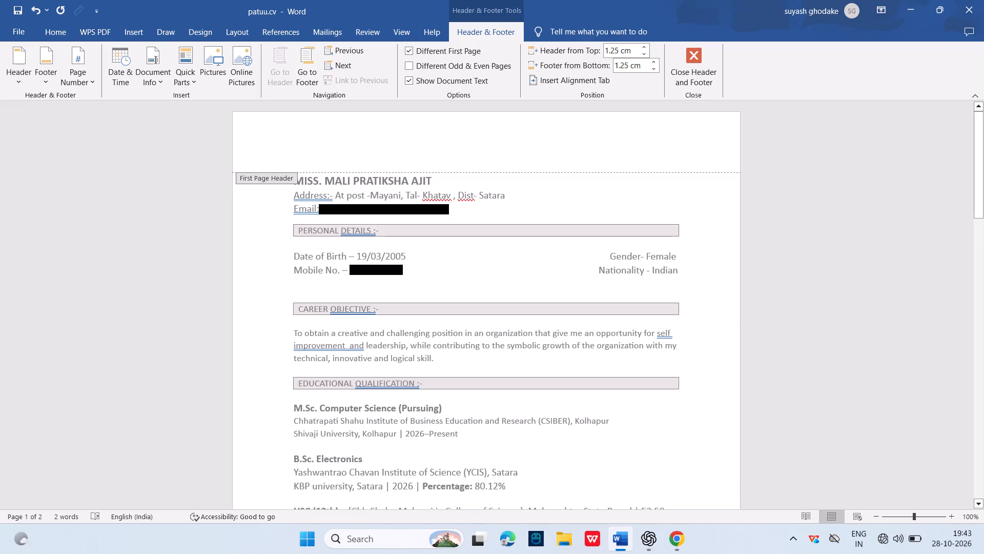
click(428, 155)
key(ctrl+v)
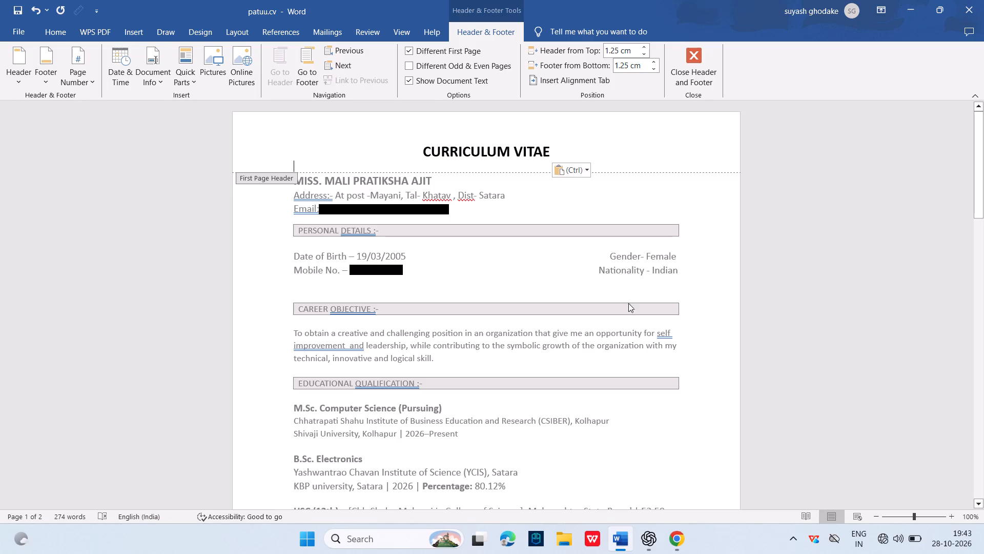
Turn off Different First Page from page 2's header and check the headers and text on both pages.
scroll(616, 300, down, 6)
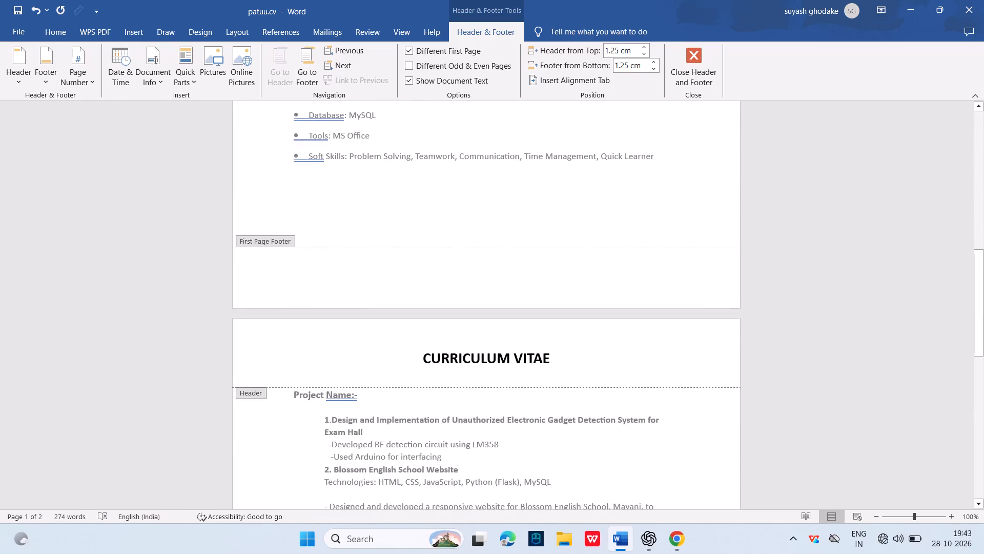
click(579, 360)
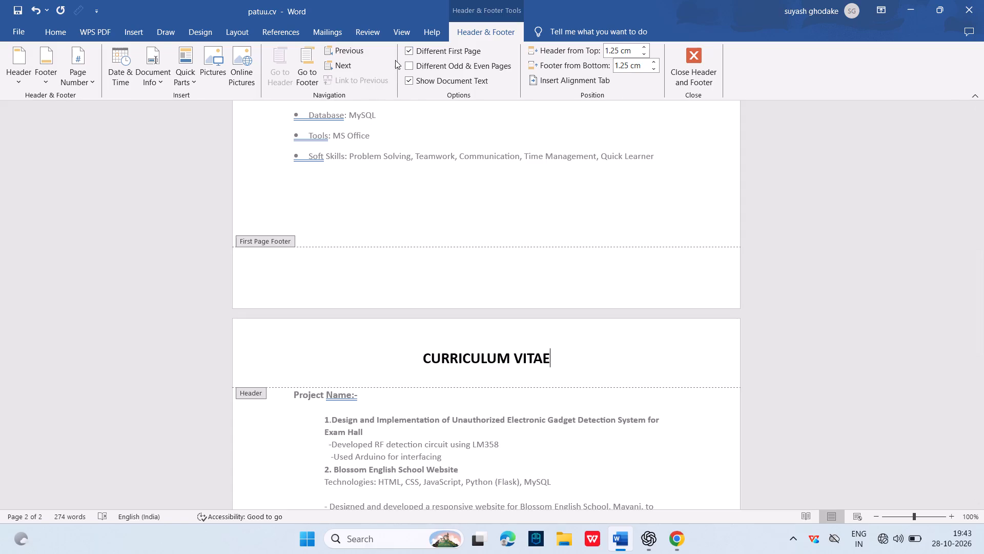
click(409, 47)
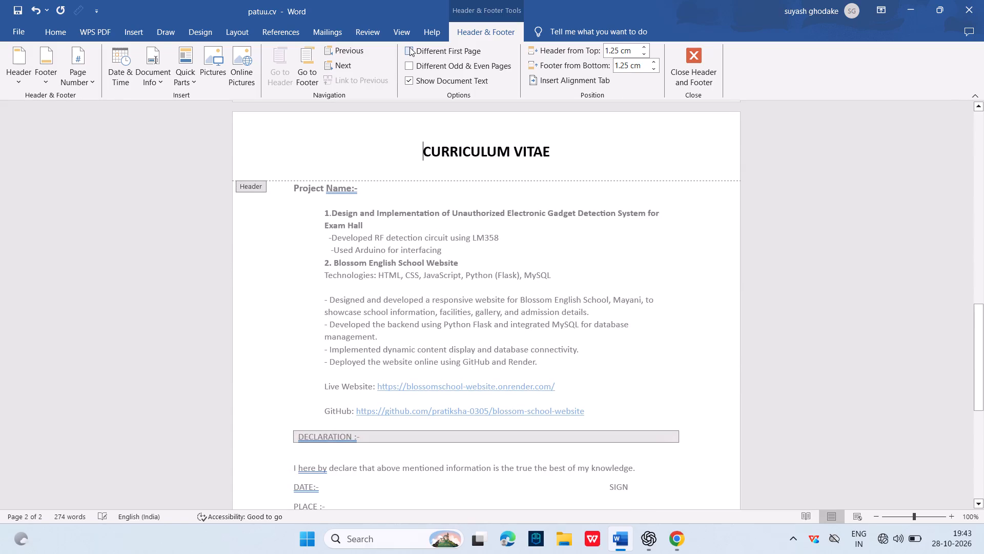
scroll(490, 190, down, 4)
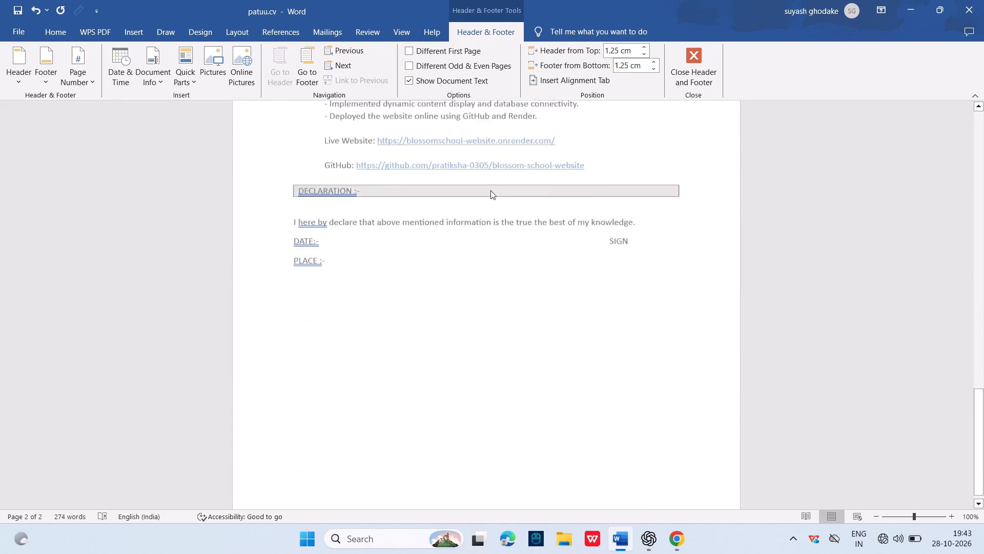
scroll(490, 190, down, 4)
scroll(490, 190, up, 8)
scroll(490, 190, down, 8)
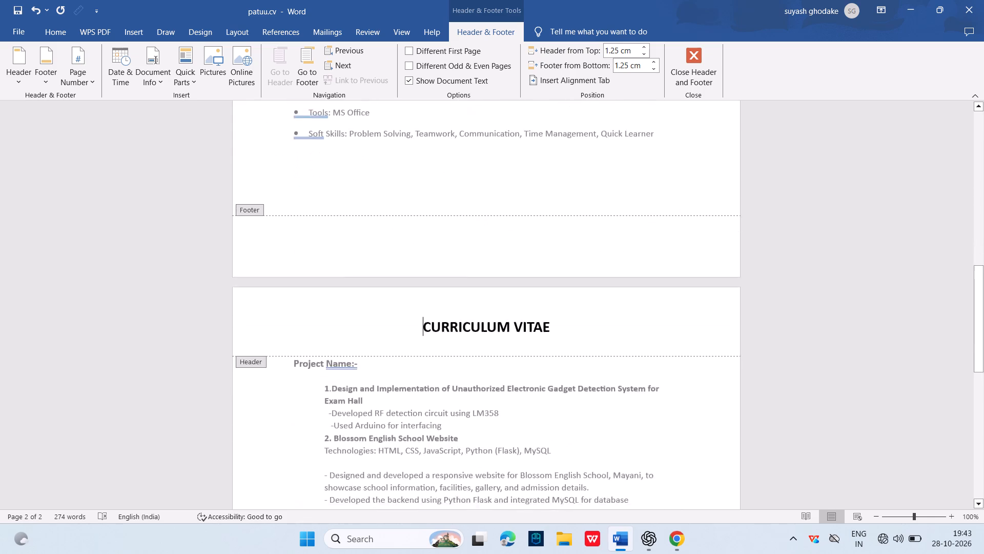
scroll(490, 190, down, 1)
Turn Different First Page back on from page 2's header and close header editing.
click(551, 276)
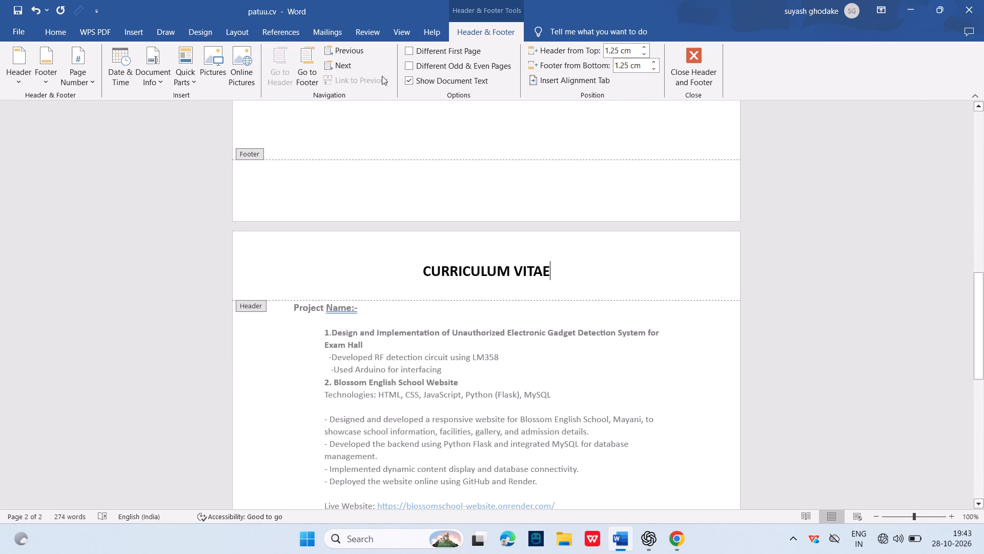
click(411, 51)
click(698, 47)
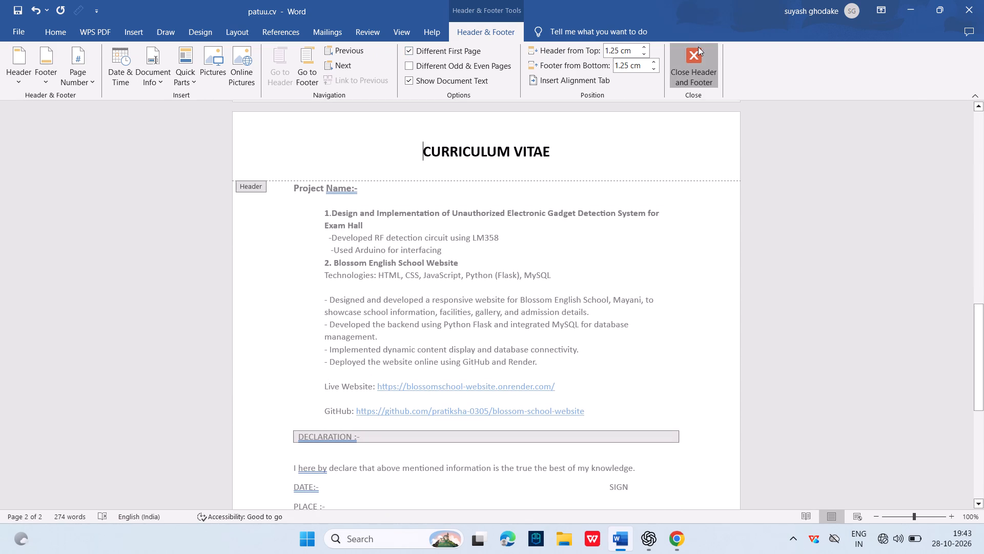
Review the header title and body layout on both pages of the CV.
scroll(630, 270, down, 7)
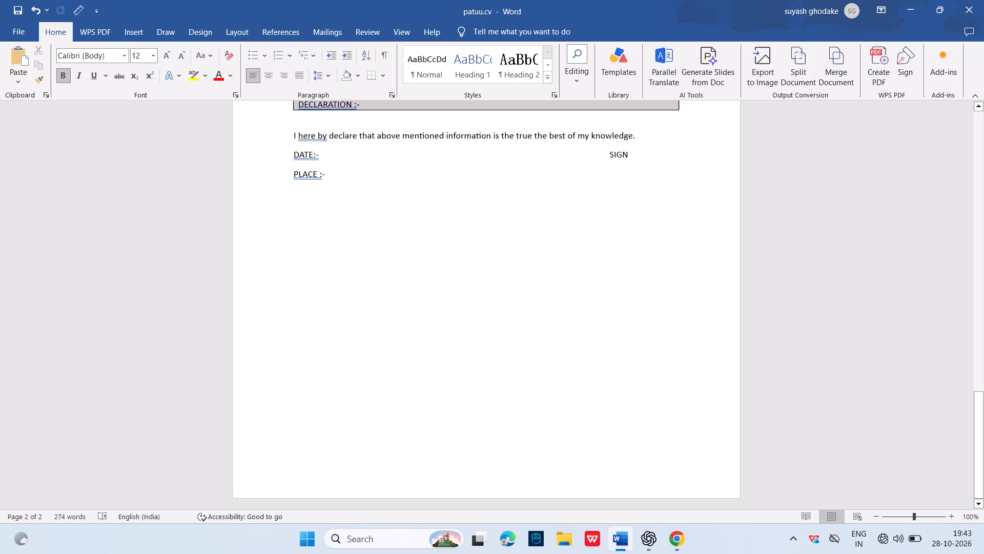
scroll(630, 270, up, 7)
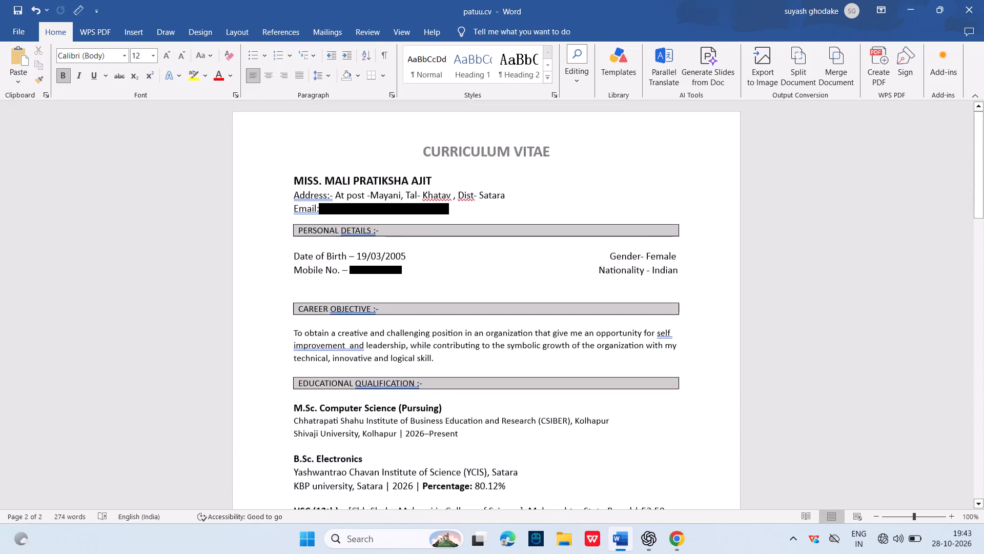
scroll(630, 270, down, 3)
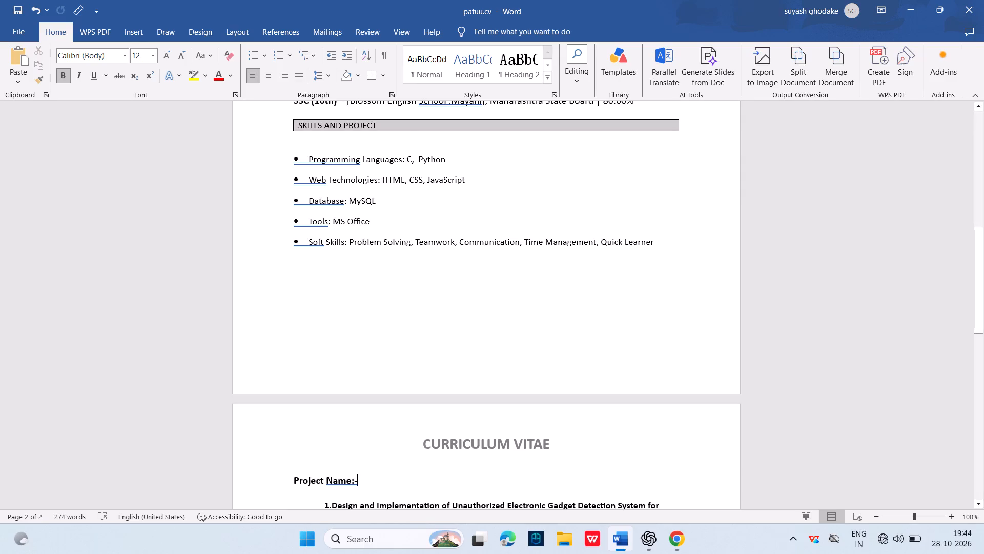
scroll(557, 310, up, 3)
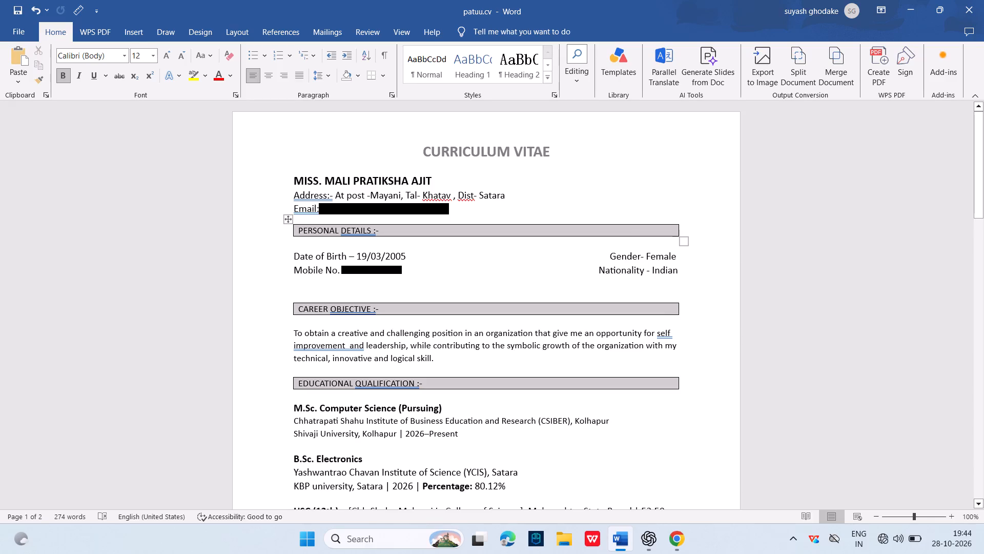
scroll(571, 250, down, 5)
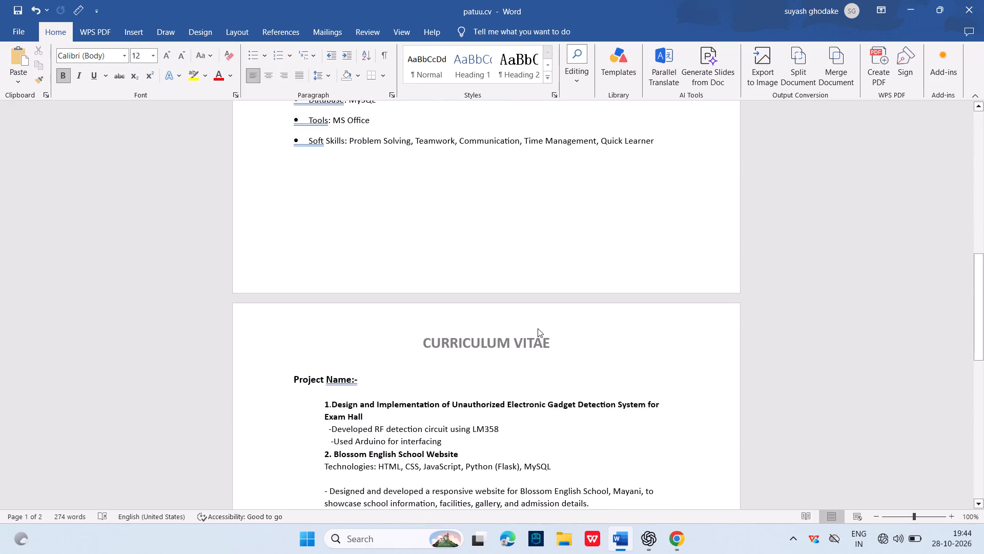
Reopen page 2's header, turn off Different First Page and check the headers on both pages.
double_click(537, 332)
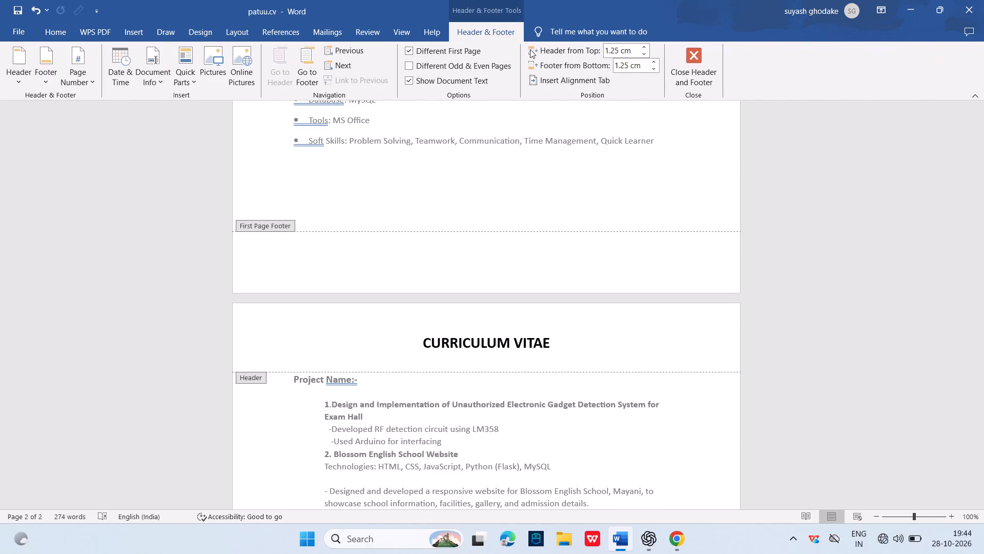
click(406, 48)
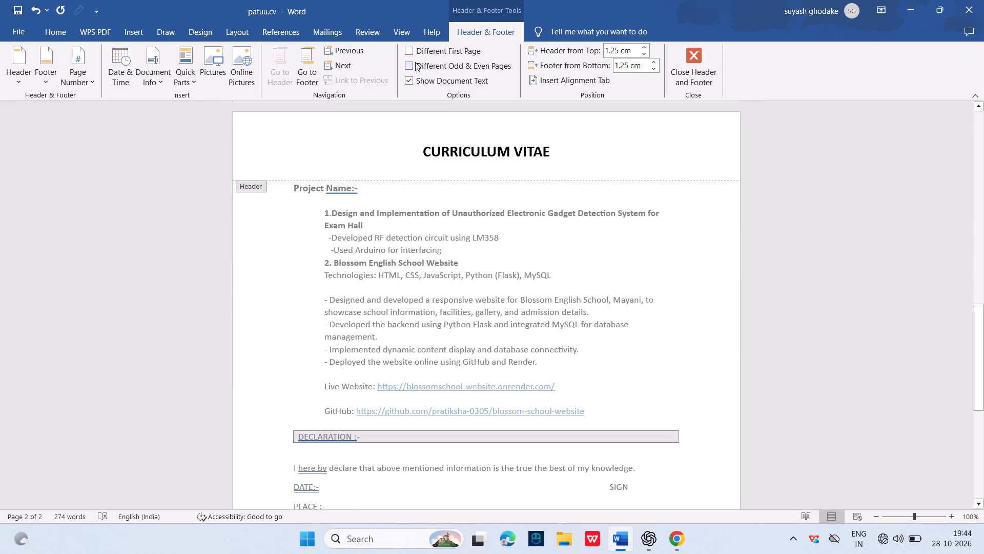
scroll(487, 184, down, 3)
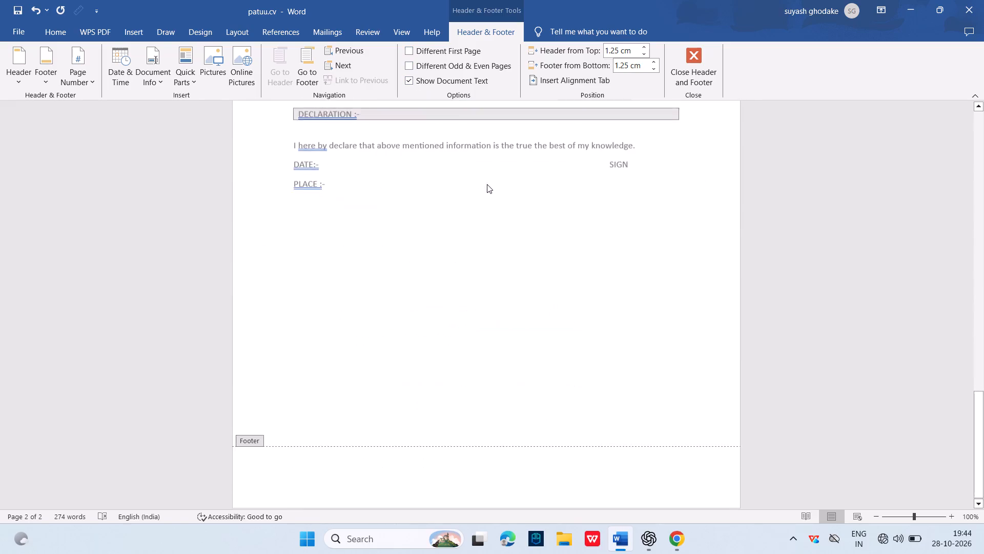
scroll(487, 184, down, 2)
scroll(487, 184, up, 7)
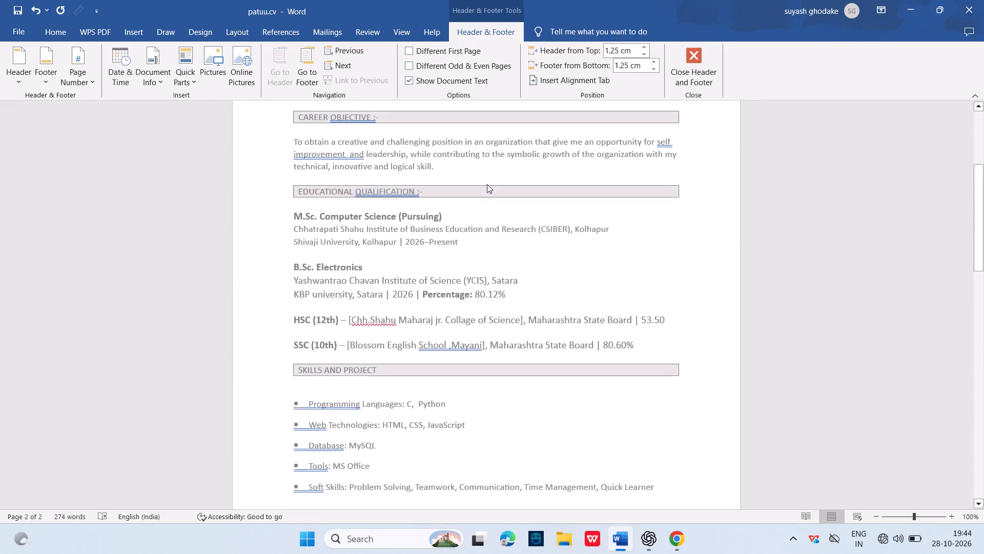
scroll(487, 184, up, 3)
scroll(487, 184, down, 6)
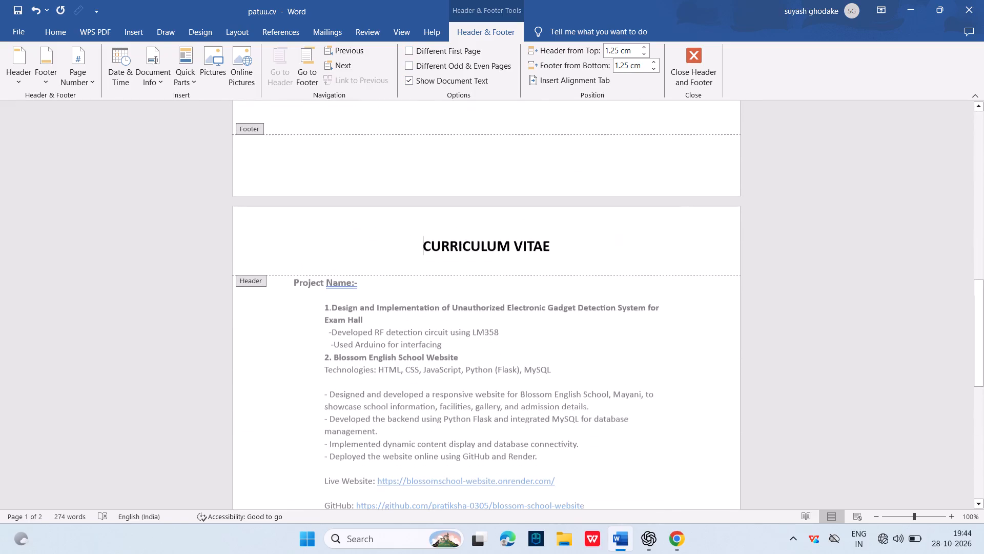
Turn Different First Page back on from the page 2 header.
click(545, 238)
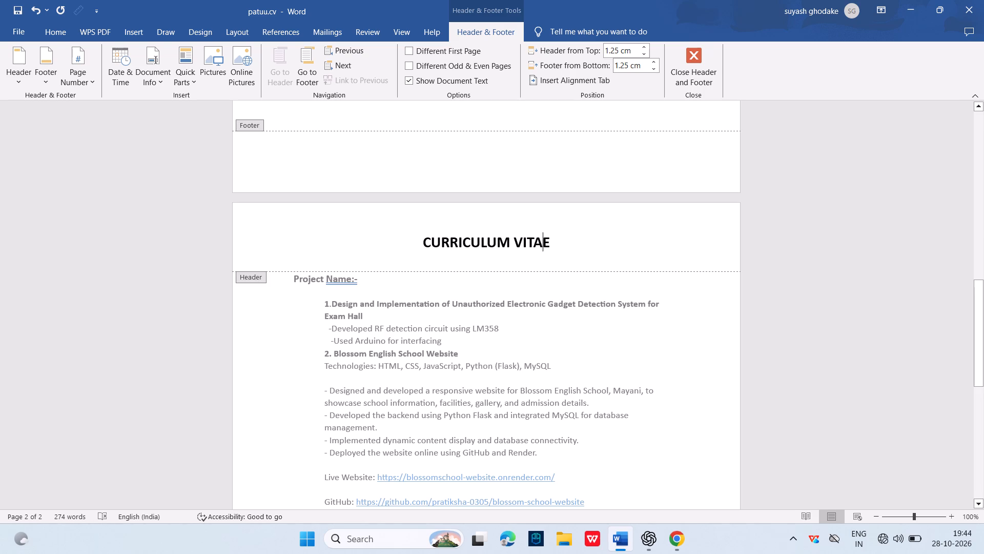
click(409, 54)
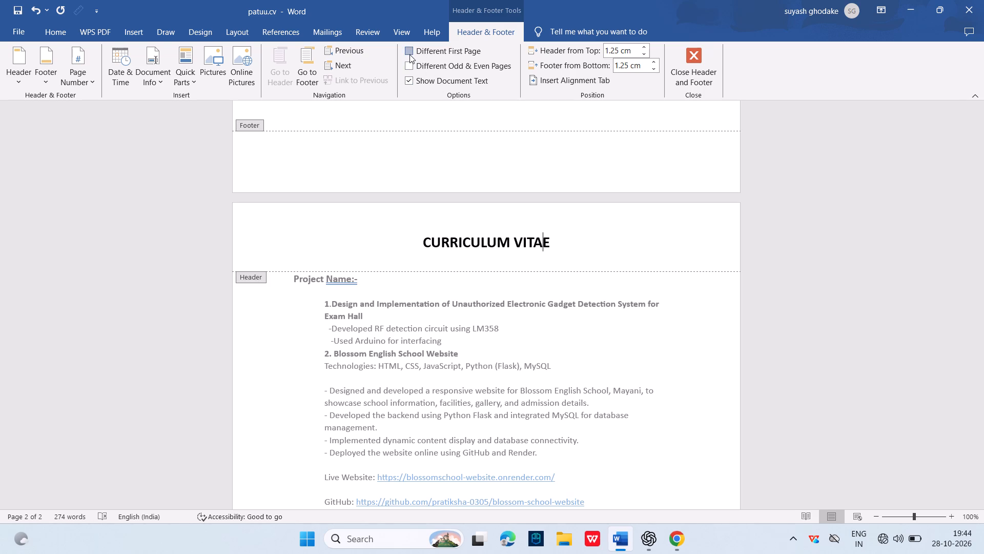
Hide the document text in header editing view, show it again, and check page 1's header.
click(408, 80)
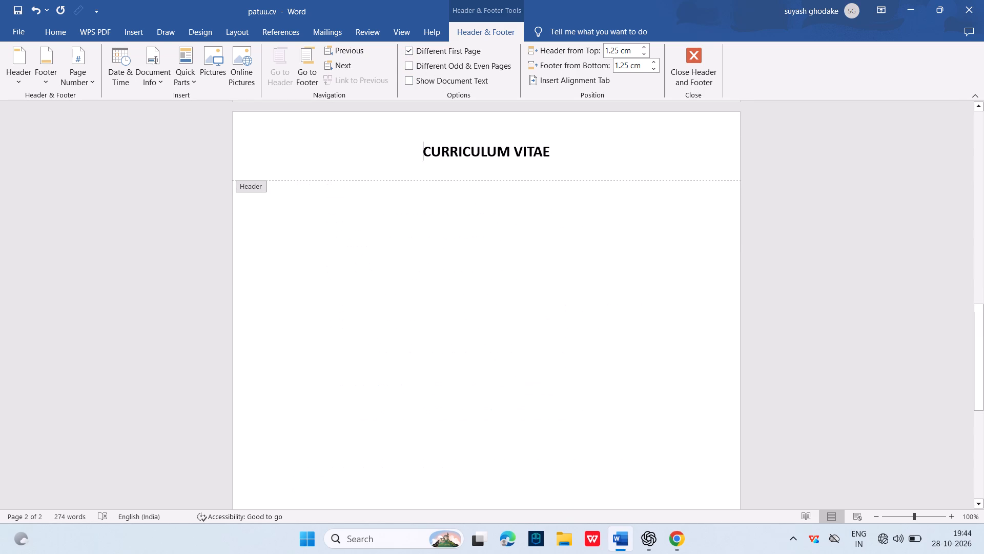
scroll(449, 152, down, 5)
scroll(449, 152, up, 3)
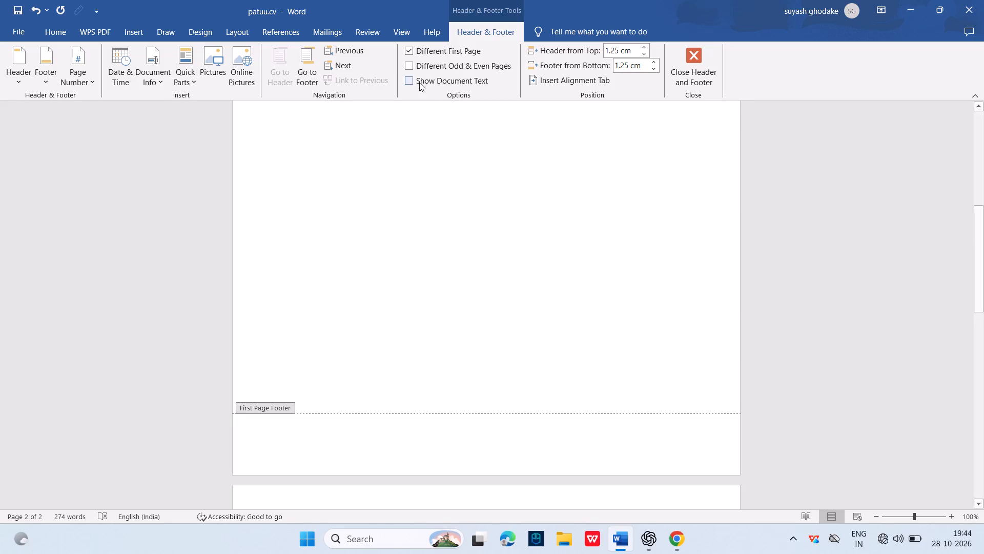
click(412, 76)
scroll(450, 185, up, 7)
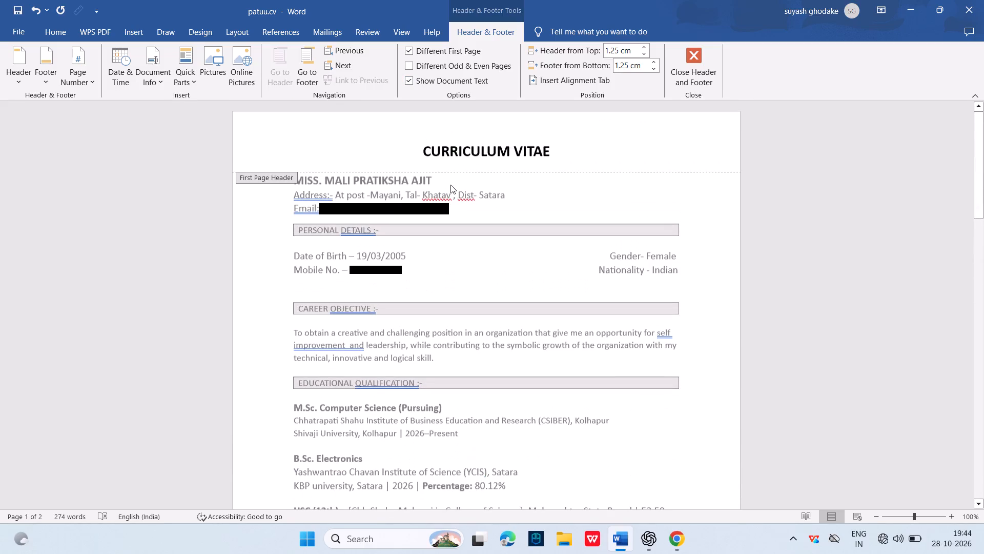
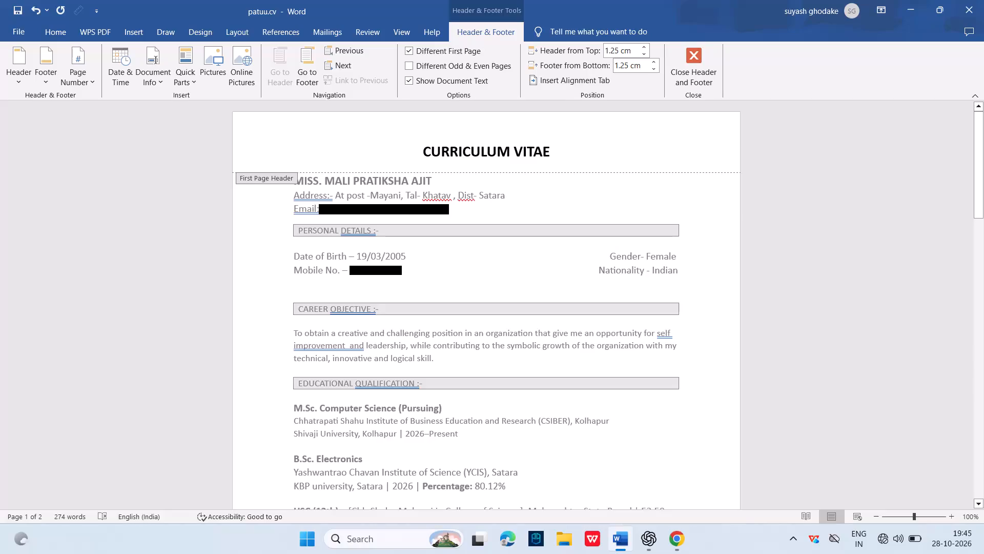
Check page 2's header and highlight its "CURRICULUM VITAE" title for inspection.
click(285, 61)
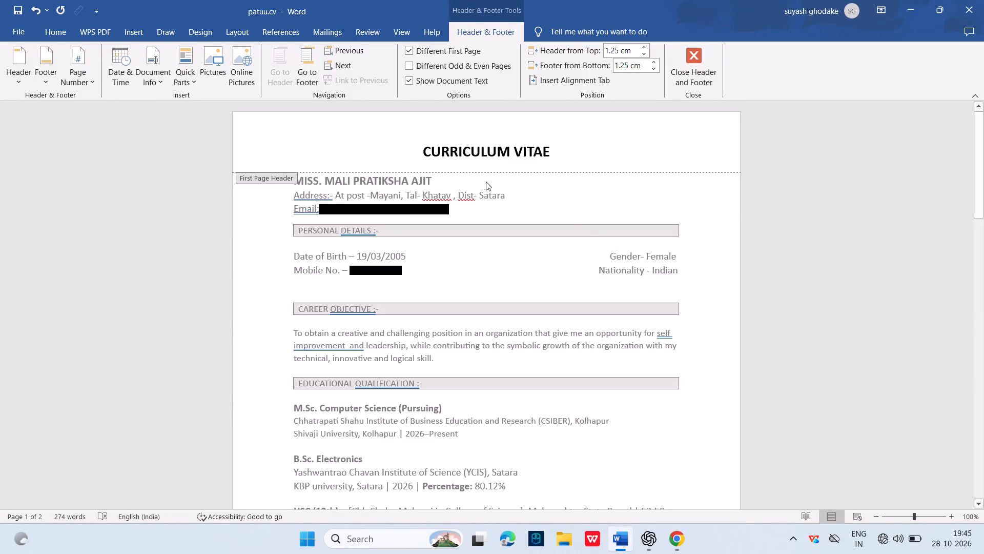
scroll(589, 236, down, 5)
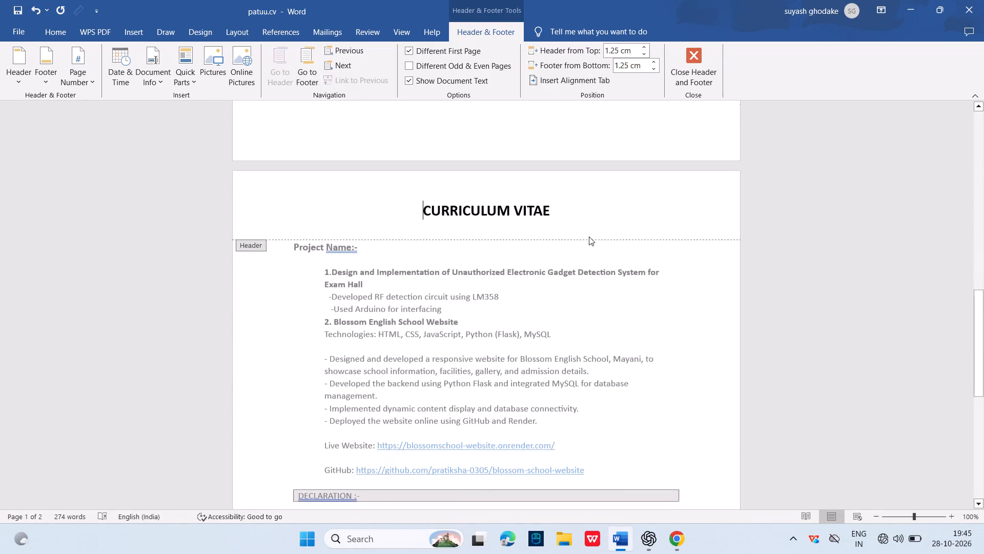
click(559, 199)
drag(559, 199, 417, 188)
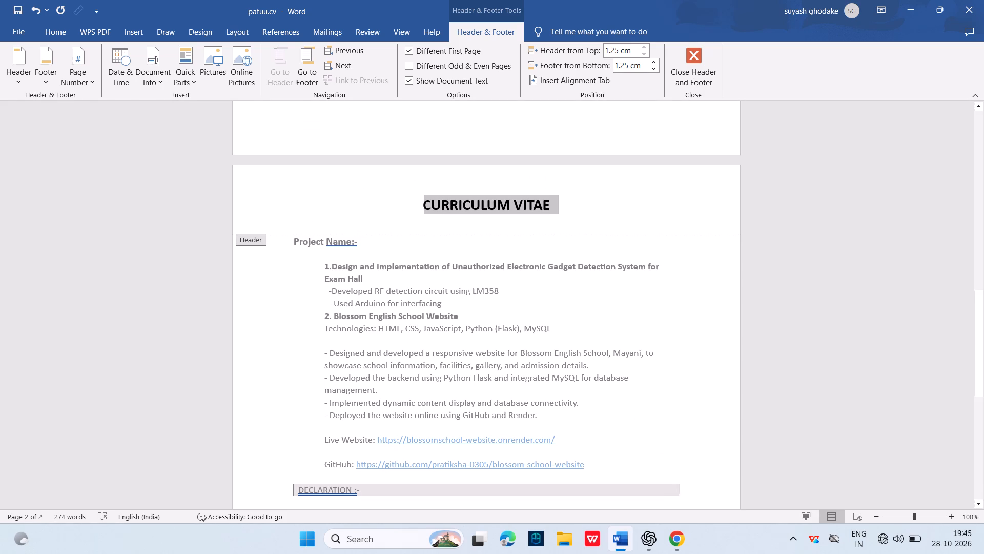
drag(417, 188, 415, 188)
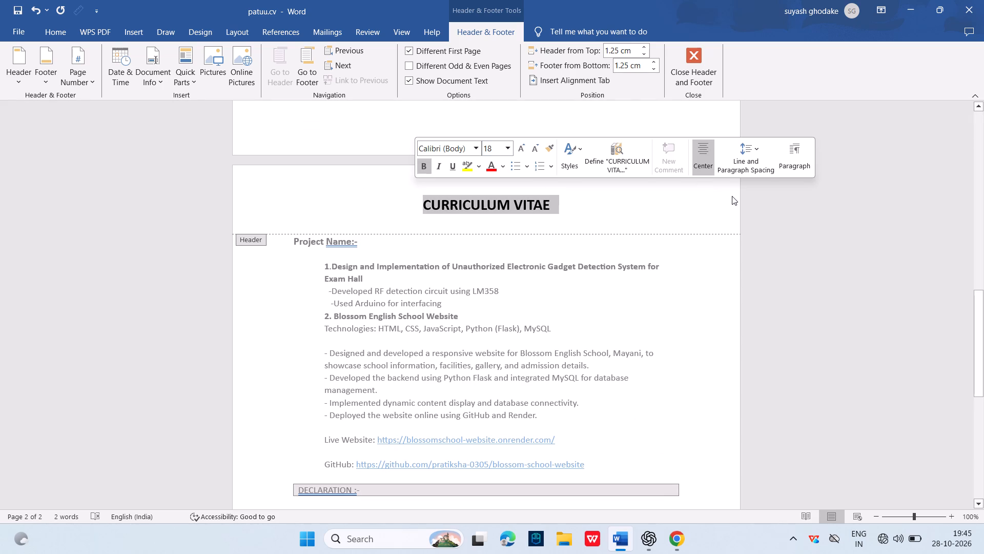
click(685, 210)
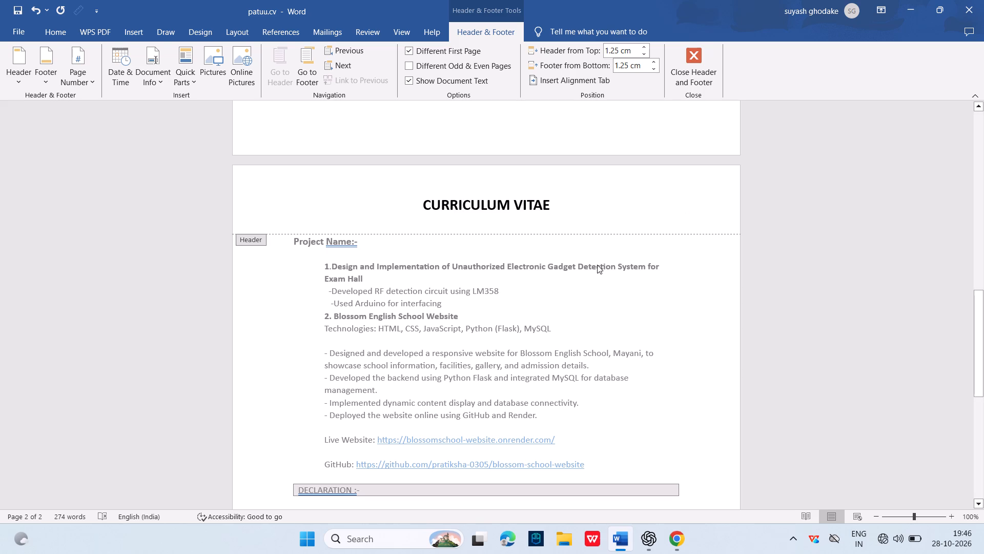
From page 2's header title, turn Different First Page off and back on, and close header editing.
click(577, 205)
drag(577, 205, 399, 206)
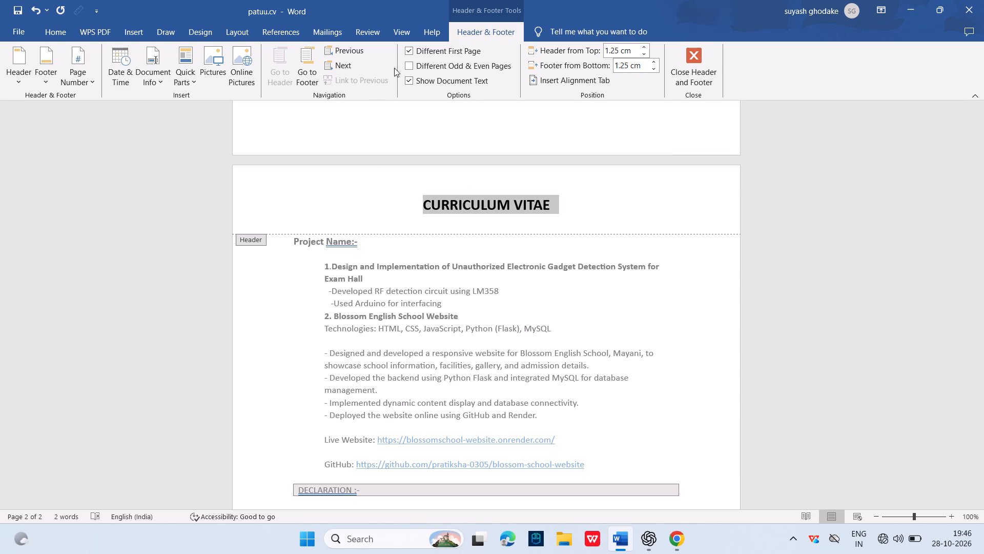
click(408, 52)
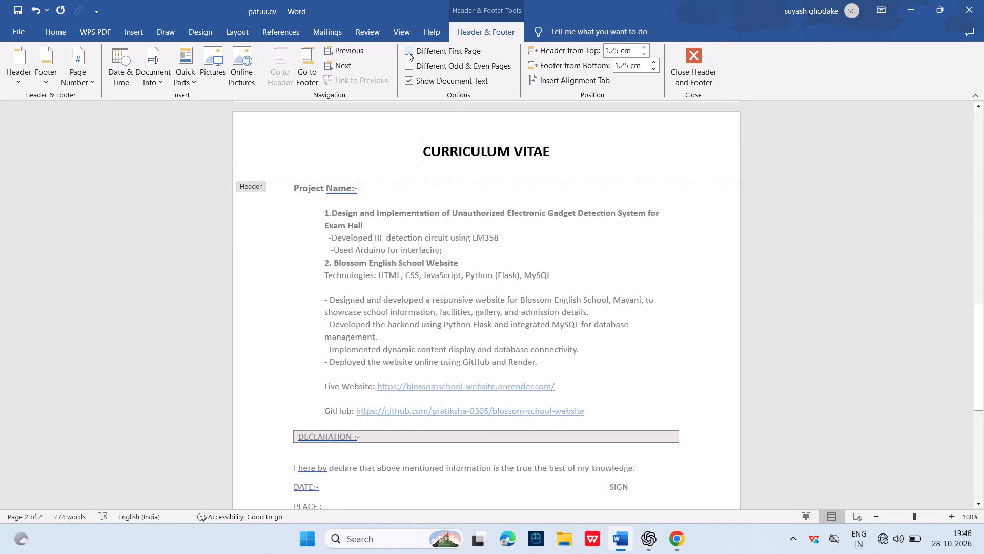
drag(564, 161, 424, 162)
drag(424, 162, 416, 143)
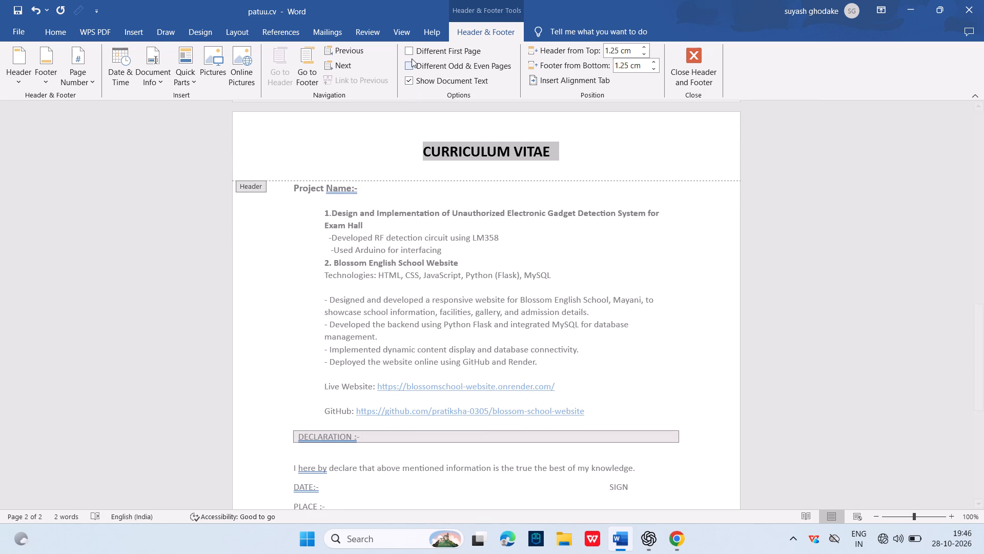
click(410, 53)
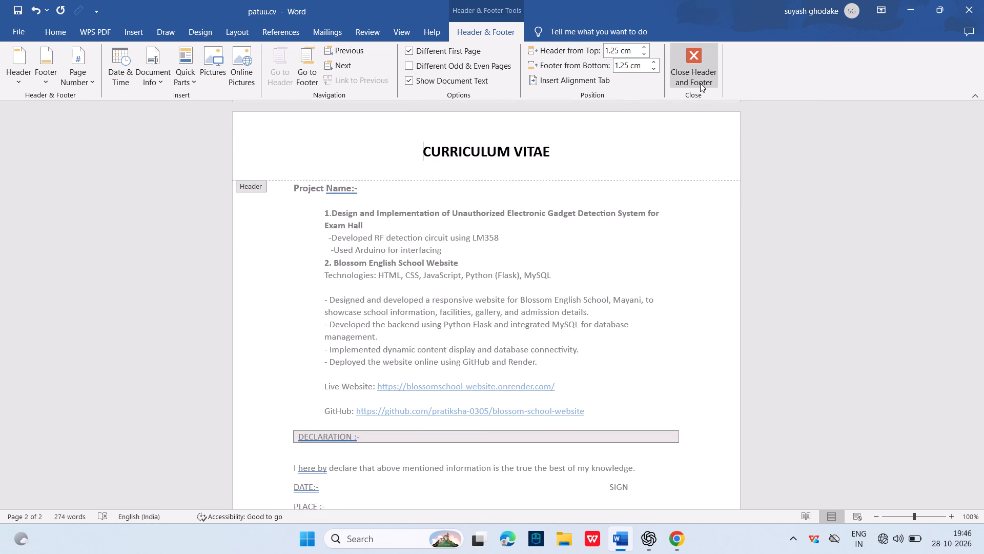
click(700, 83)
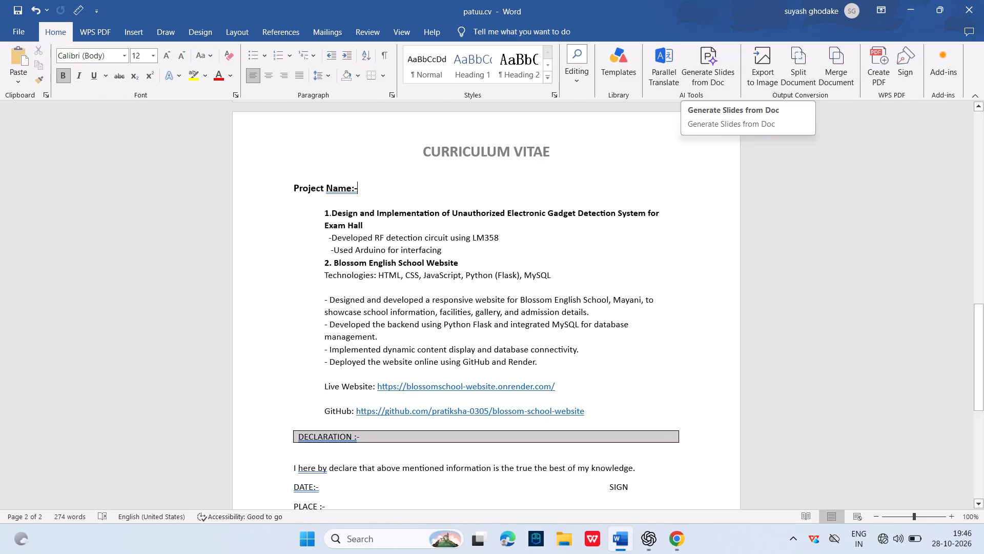
Reopen the first page header on page 1 and select its "CURRICULUM VITAE" title.
scroll(647, 217, up, 7)
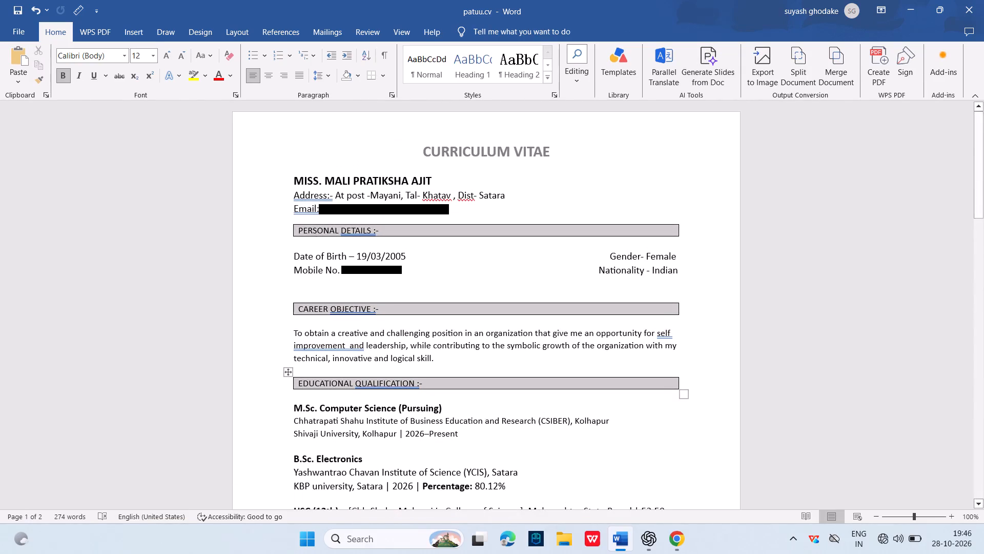
click(575, 153)
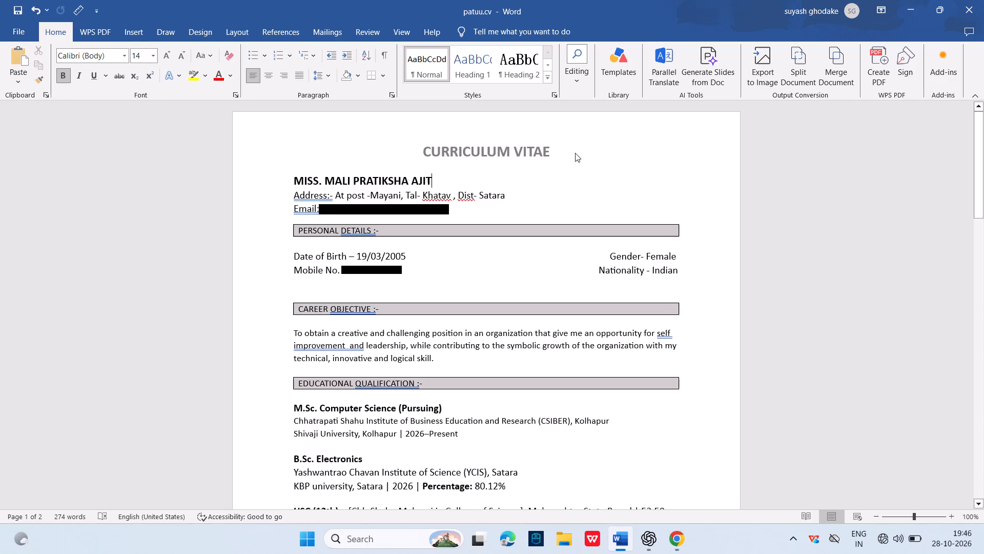
click(575, 153)
double_click(549, 140)
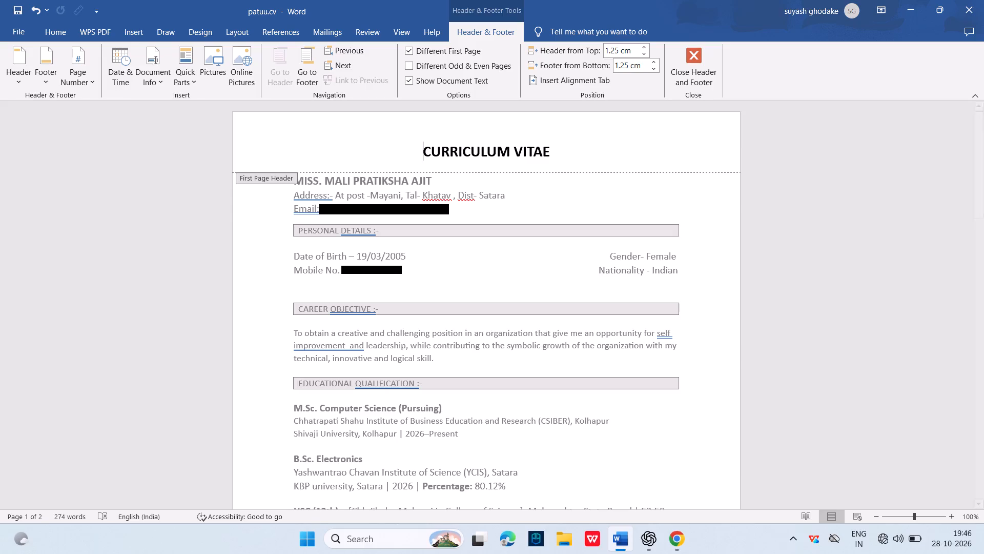
drag(560, 153, 411, 146)
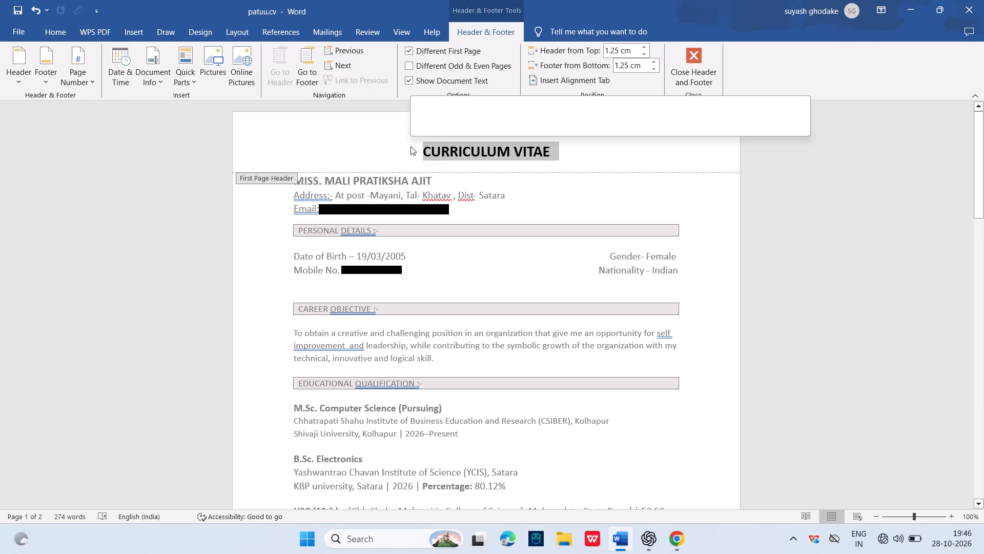
click(577, 159)
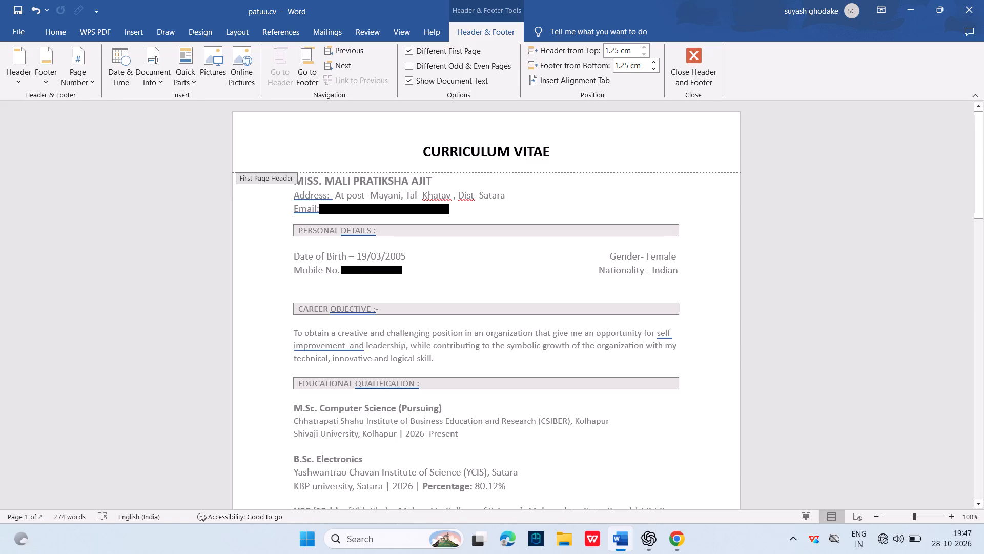
drag(559, 156, 432, 143)
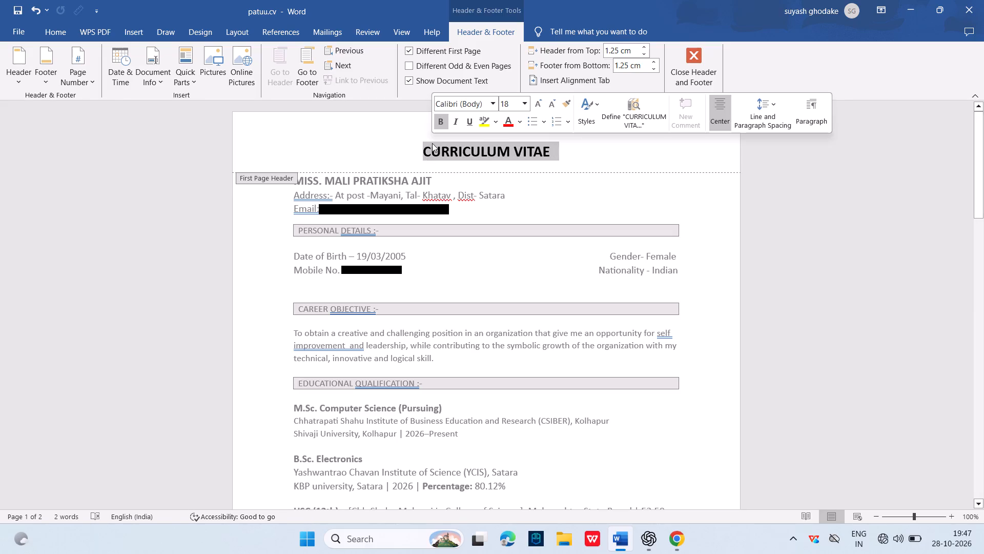
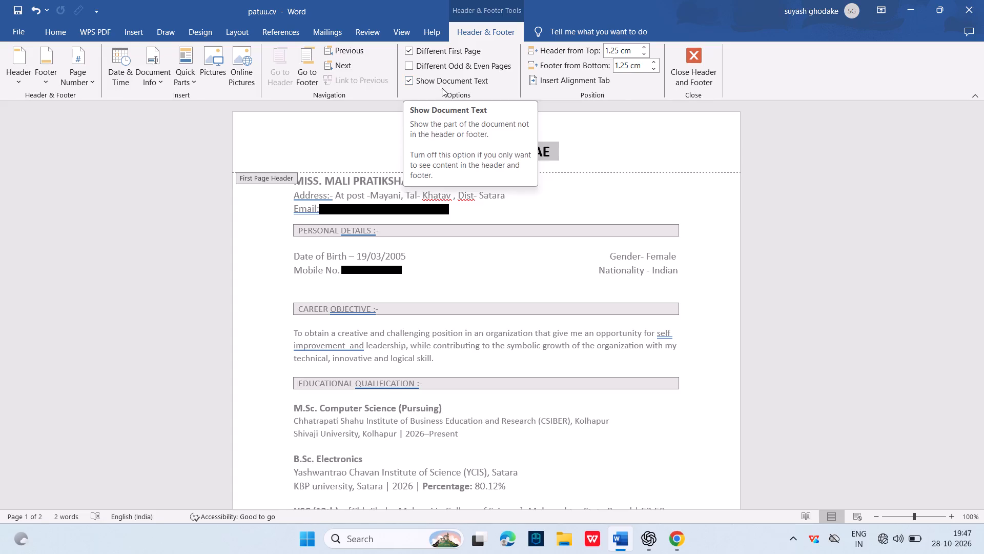
Close the first page header and reopen page 2's header at its "CURRICULUM VITAE" title, with the header options showing.
click(683, 52)
scroll(621, 164, down, 3)
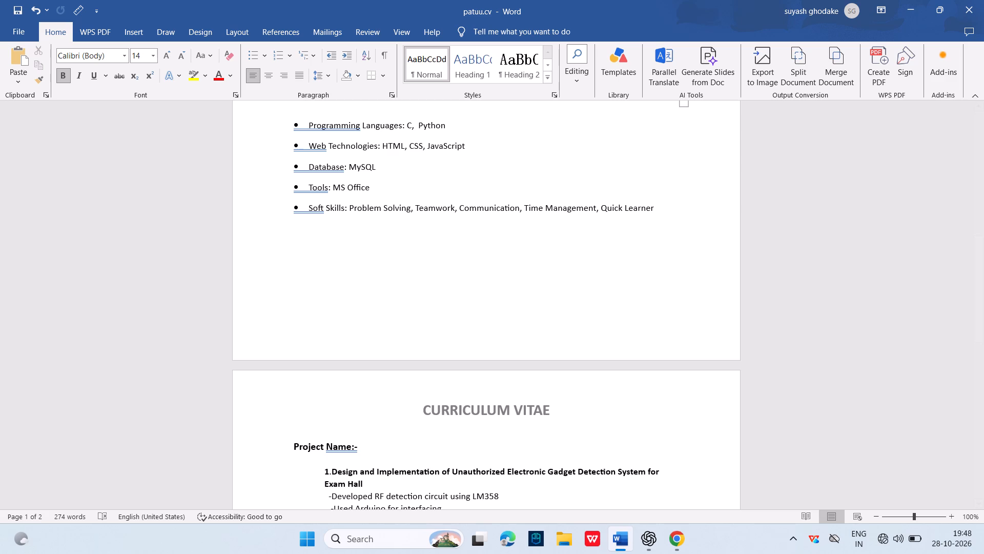
scroll(621, 164, down, 1)
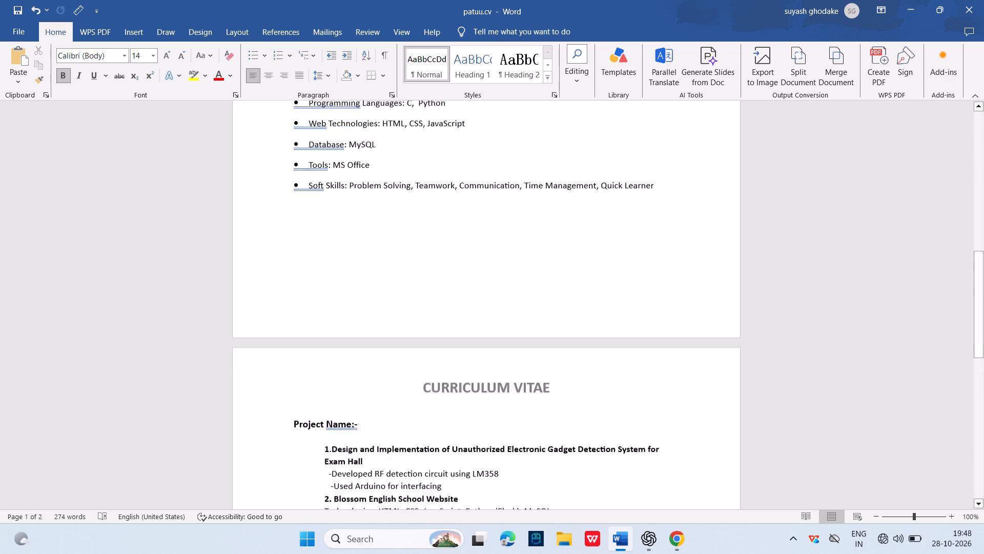
scroll(621, 164, down, 1)
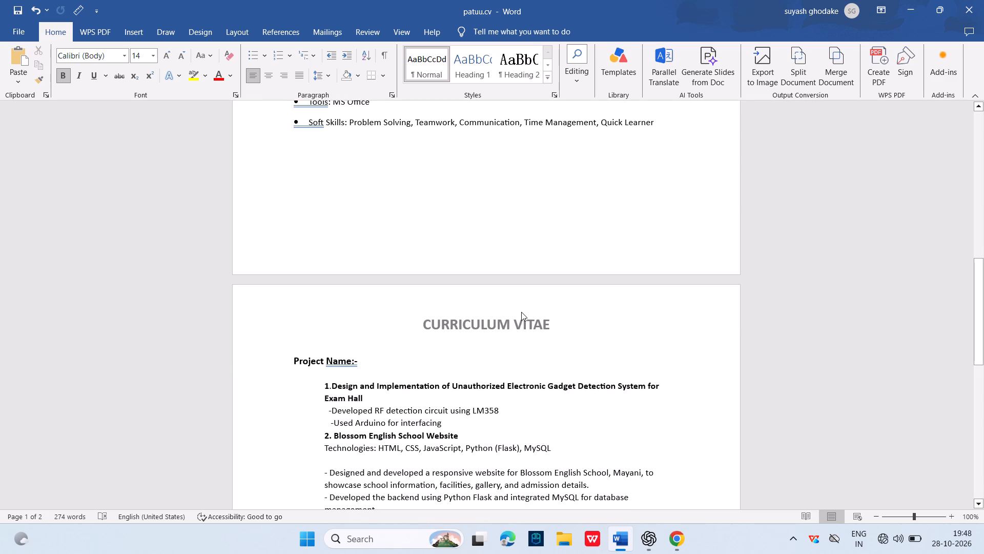
double_click(500, 324)
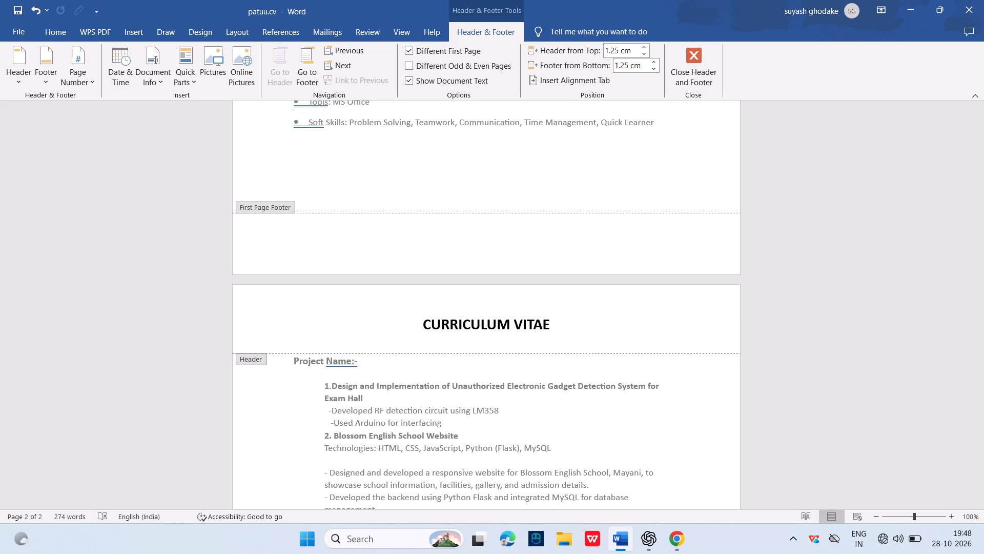
scroll(485, 78, down, 2)
scroll(485, 78, up, 2)
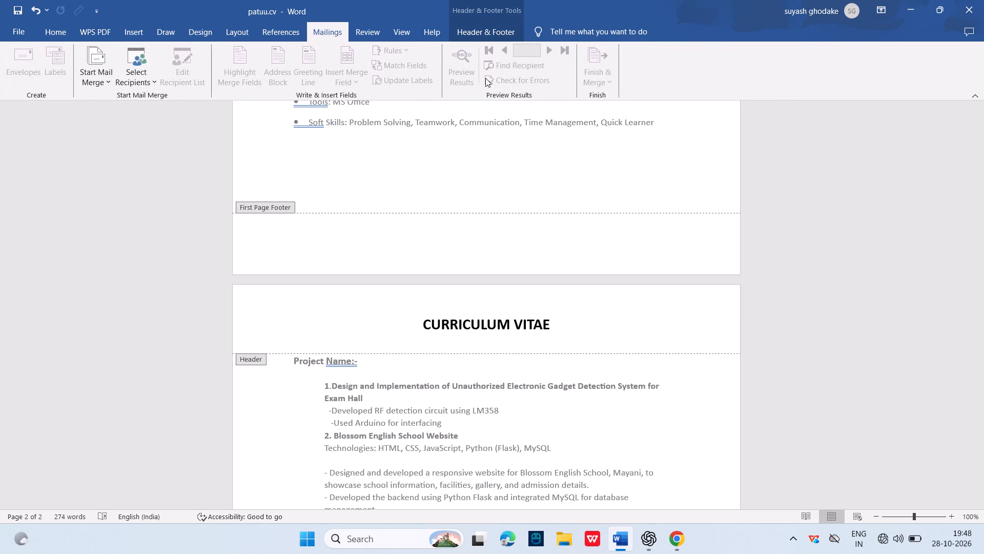
click(53, 37)
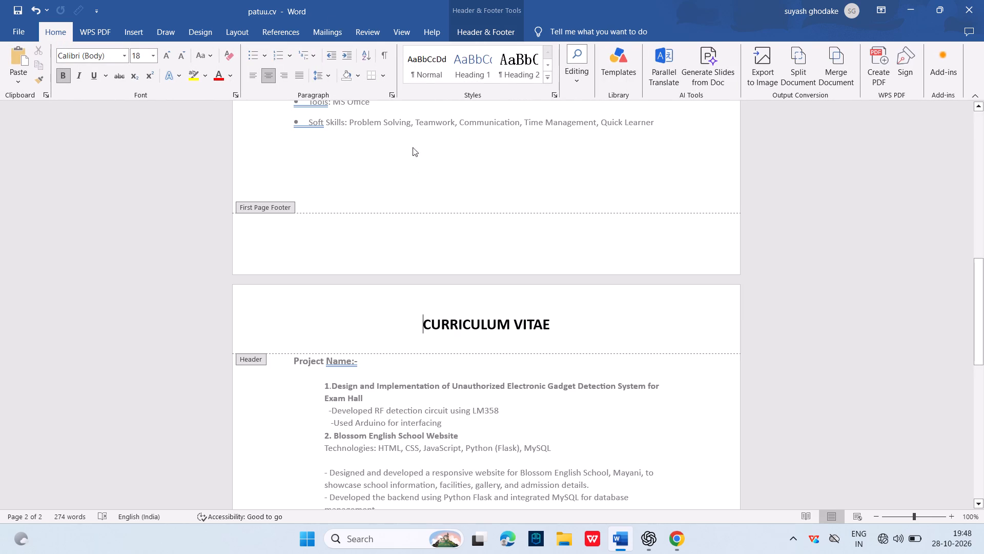
click(463, 29)
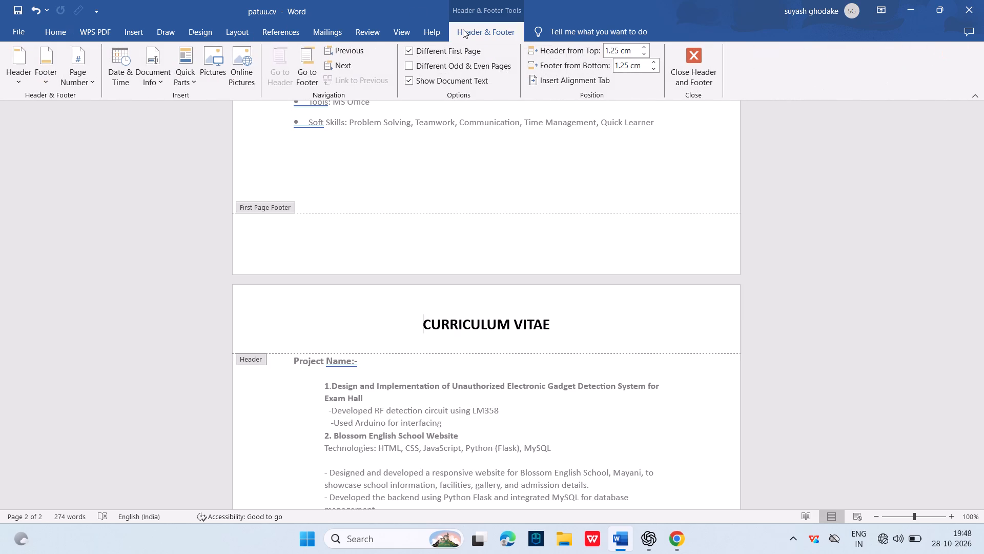
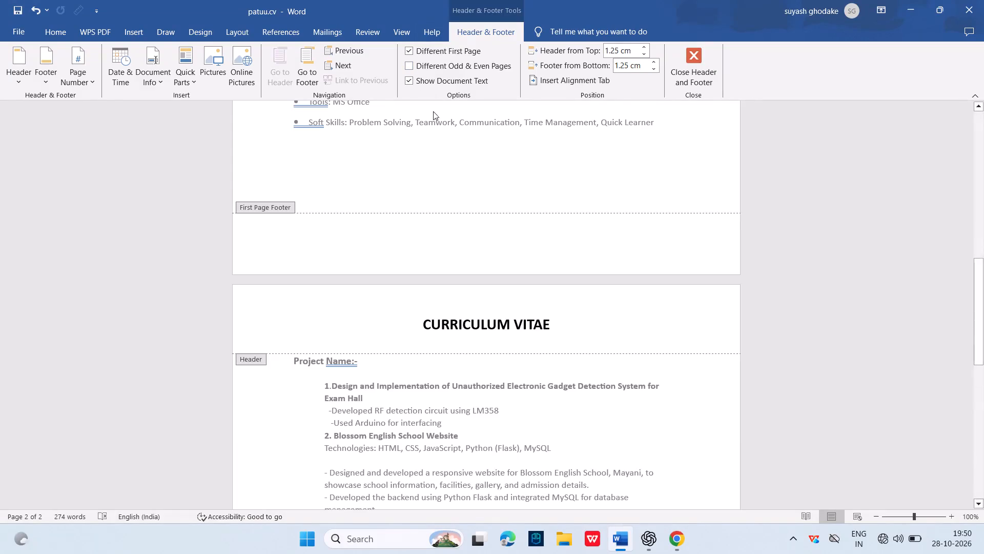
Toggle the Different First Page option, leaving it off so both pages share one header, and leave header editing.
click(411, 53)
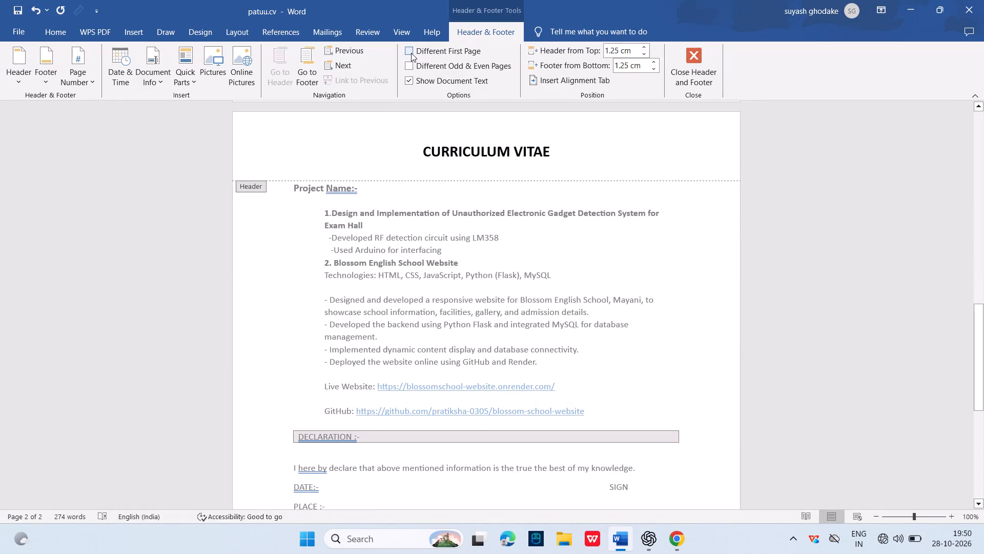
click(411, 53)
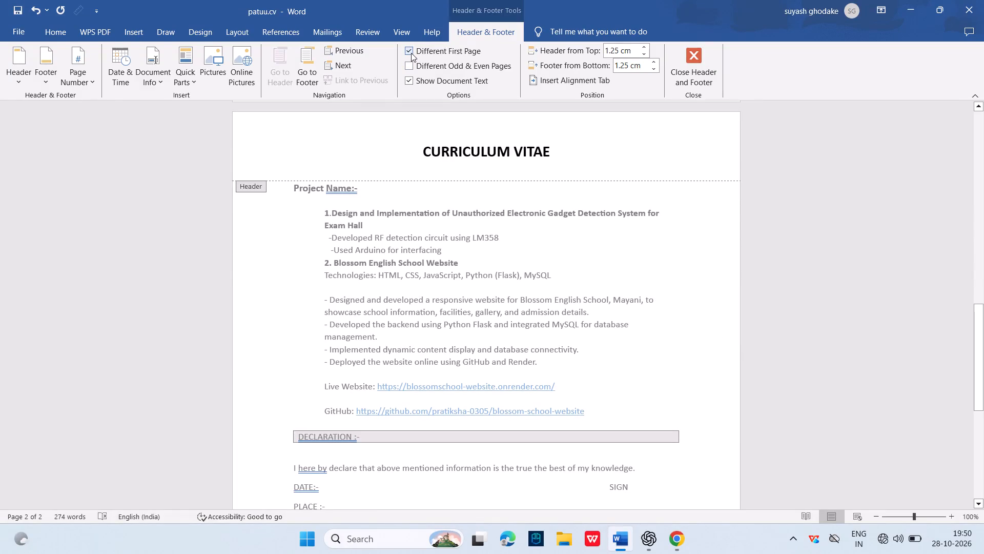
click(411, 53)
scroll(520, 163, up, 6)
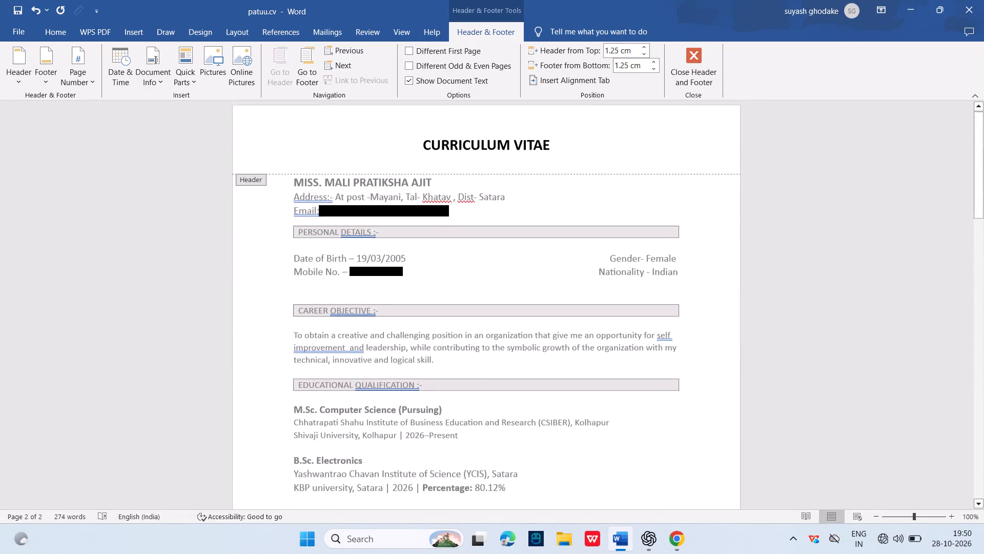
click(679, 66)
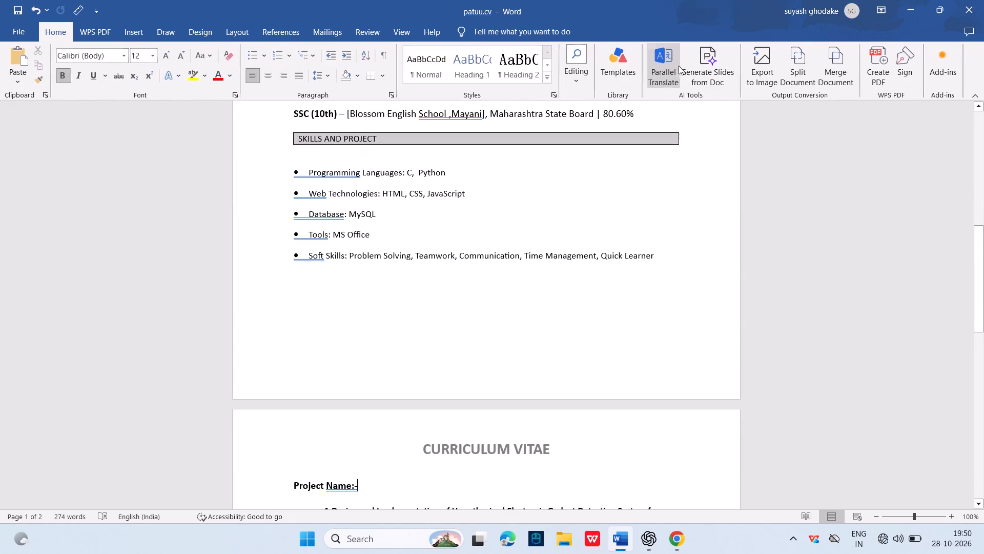
Enable Different First Page from page 1's "CURRICULUM VITAE" header, save the document and leave header editing.
scroll(529, 154, up, 8)
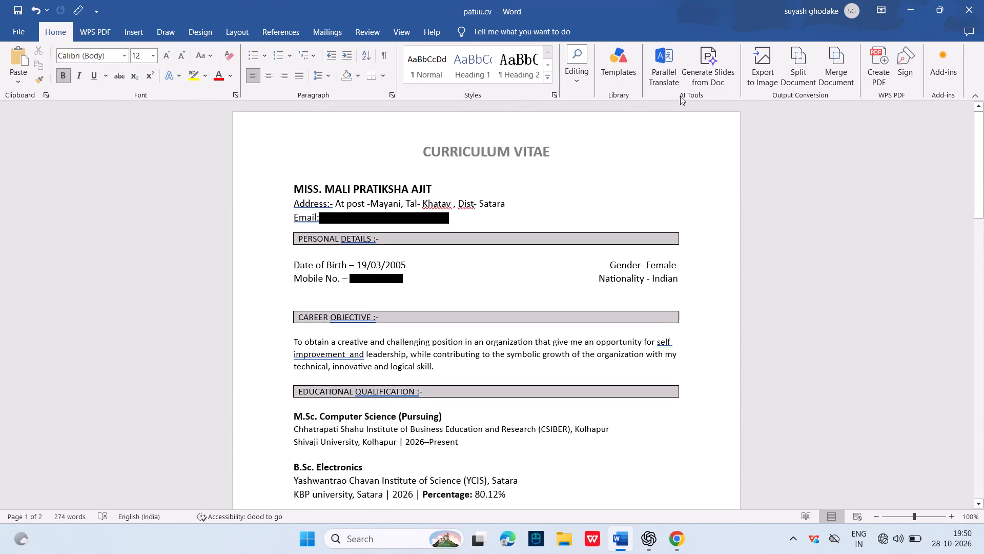
double_click(549, 148)
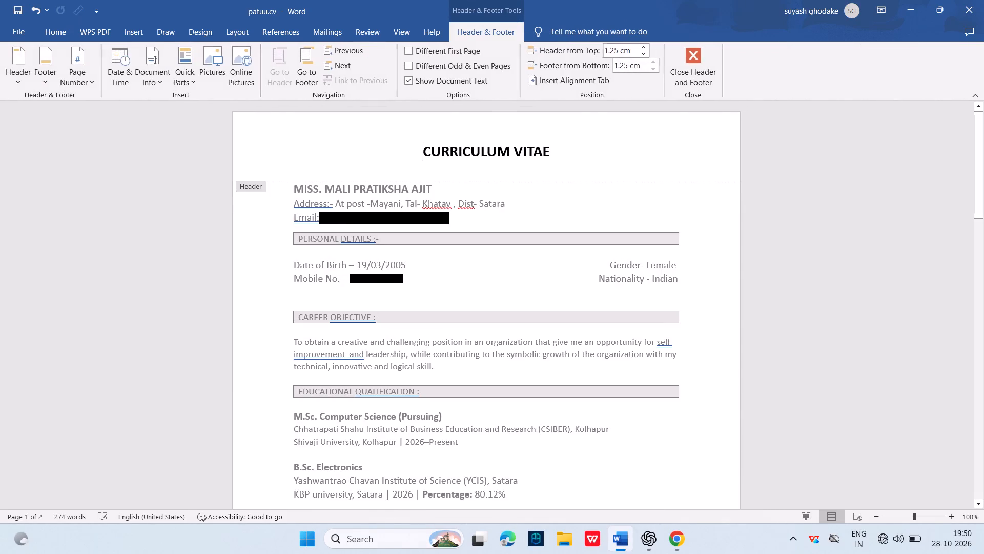
click(412, 51)
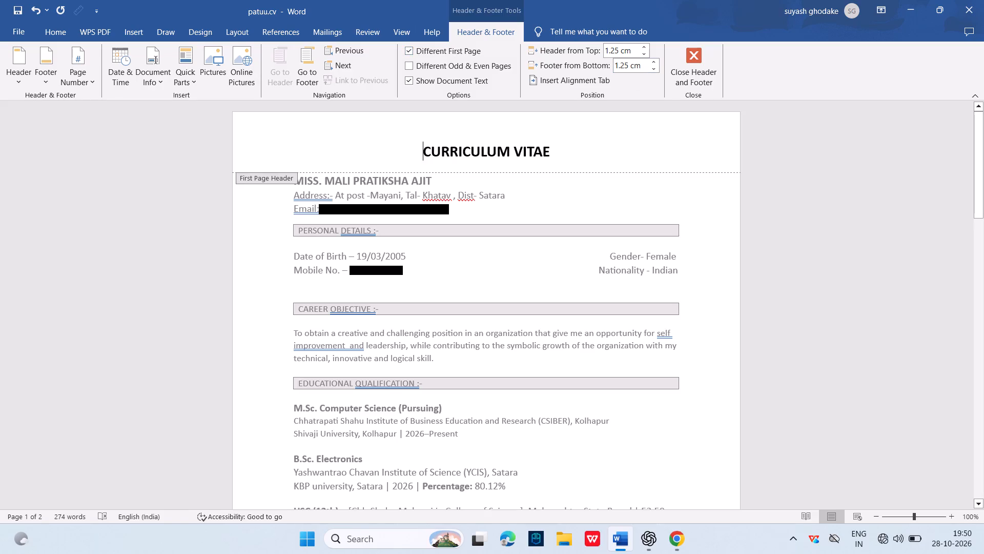
key(ctrl+s)
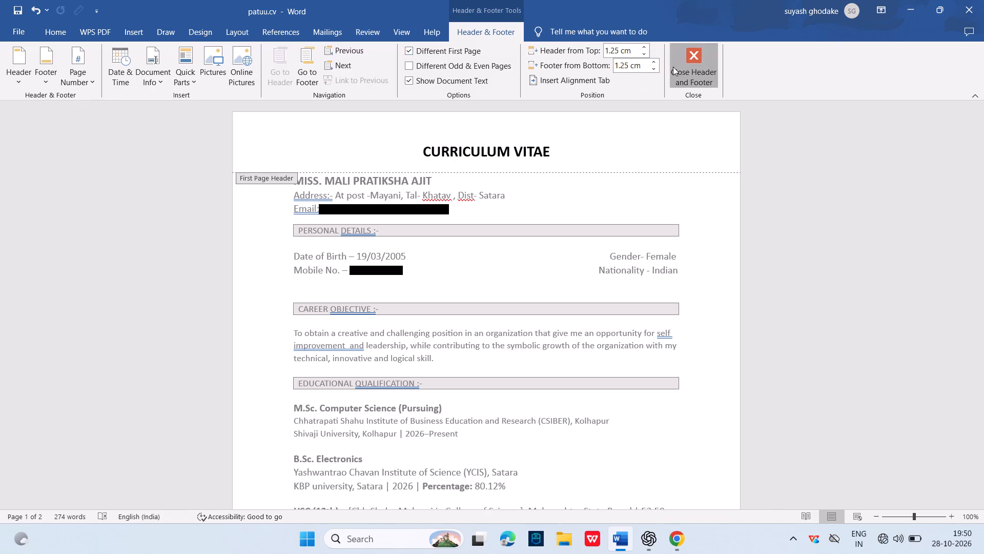
click(673, 67)
Copy the whole "CURRICULUM VITAE" title in page 2's header, and delete it from that header.
scroll(622, 210, down, 7)
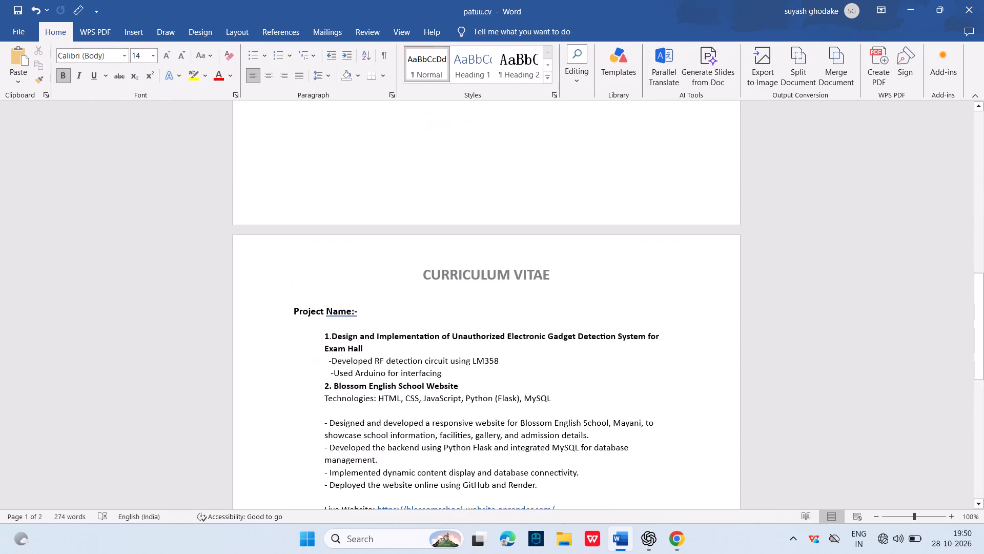
scroll(622, 210, down, 1)
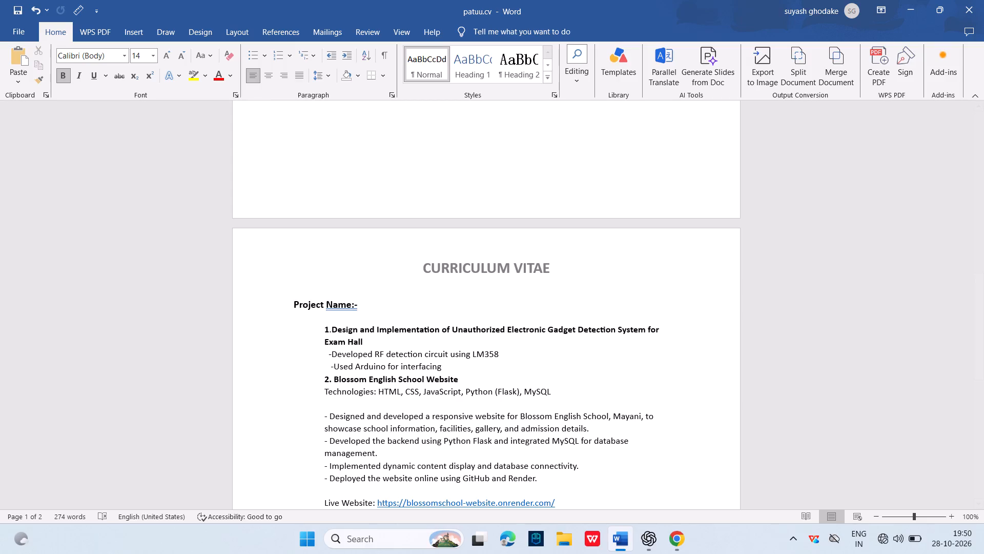
scroll(622, 210, up, 7)
scroll(622, 210, down, 7)
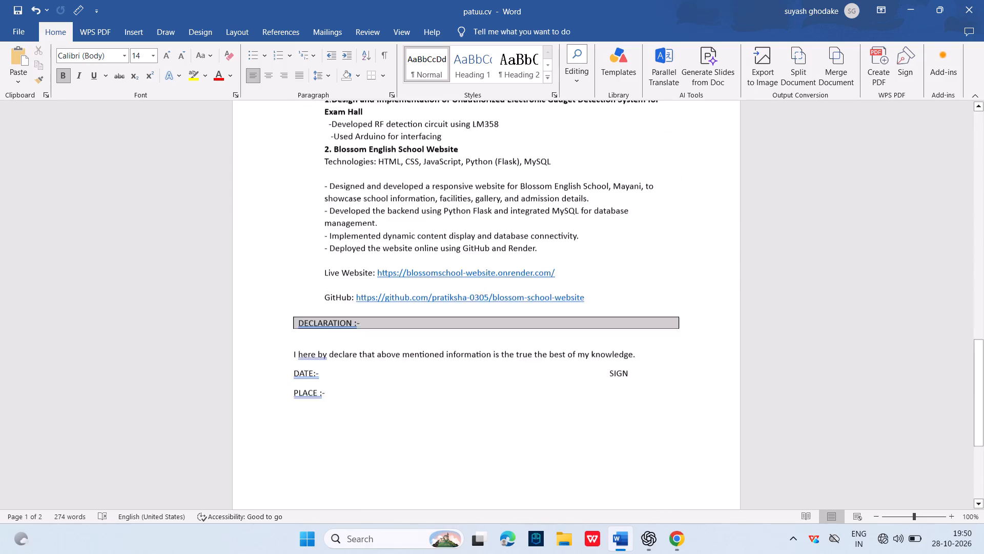
scroll(622, 210, up, 4)
double_click(565, 220)
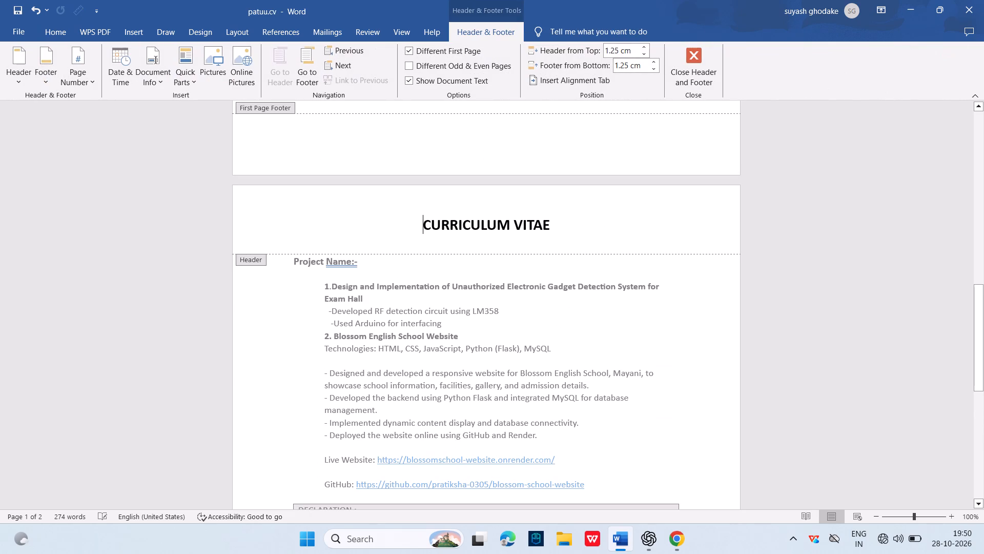
key(Right)
key(Right)
key(Right)
key(Right)
key(Right)
key(Right)
key(Right)
key(Right)
key(Right)
key(Right)
key(Right)
key(Right)
key(Right)
key(Right)
key(Right)
key(Right)
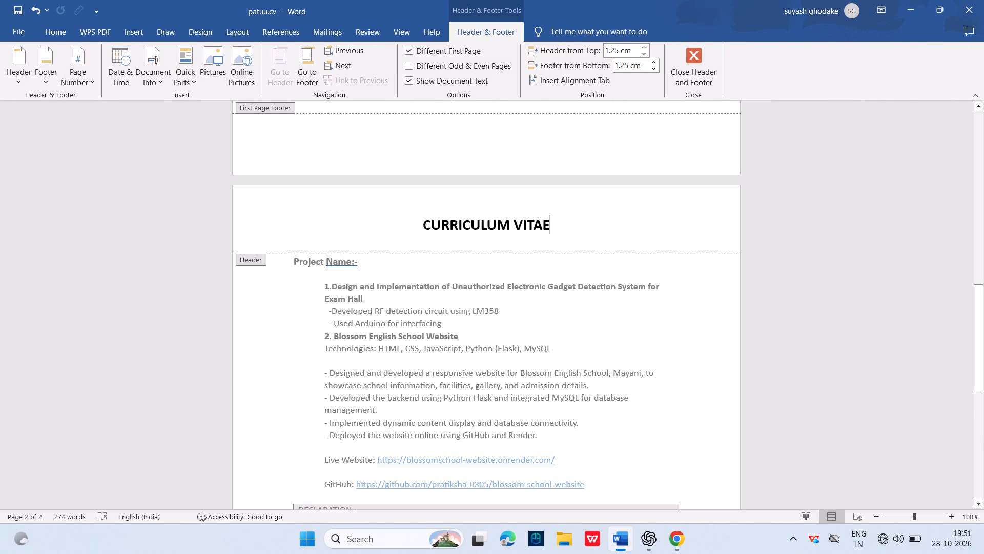
key(shift+Left)
key(shift+Left)
key(shift+Left)
key(shift+Left)
key(shift+Left)
key(shift+Left)
key(shift+Left)
key(shift+Left)
key(shift+Left)
key(shift+Left)
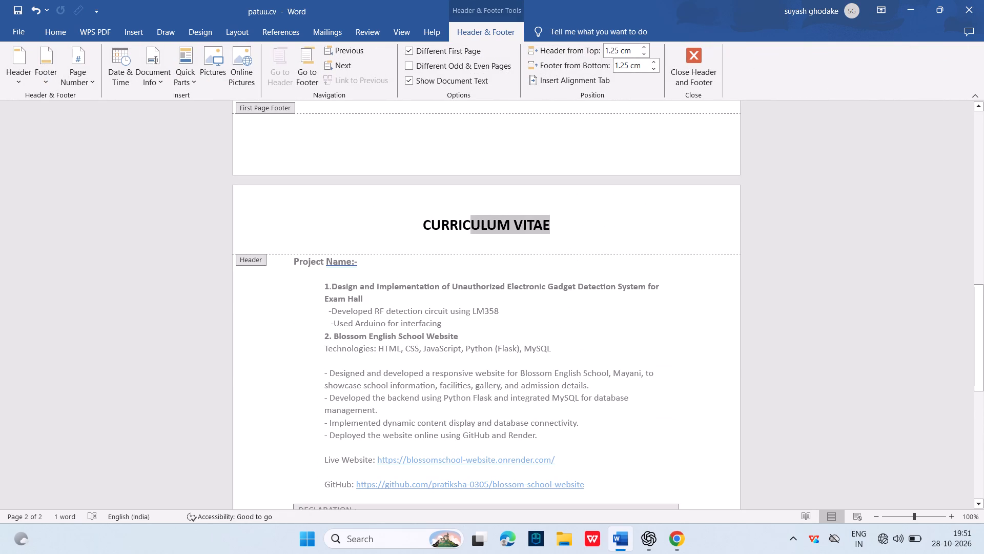
key(shift+Left)
key(shift+Left)
key(shift+Left)
key(shift+Left)
key(shift+Left)
key(shift+Left)
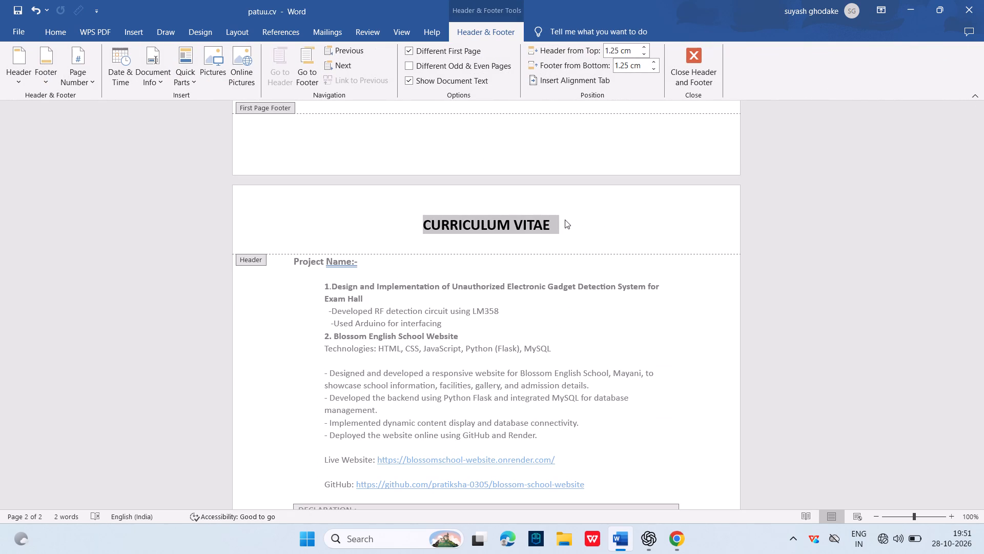
key(ctrl+c)
key(BackSpace)
Save the document and return from header editing to the body text.
scroll(565, 220, up, 8)
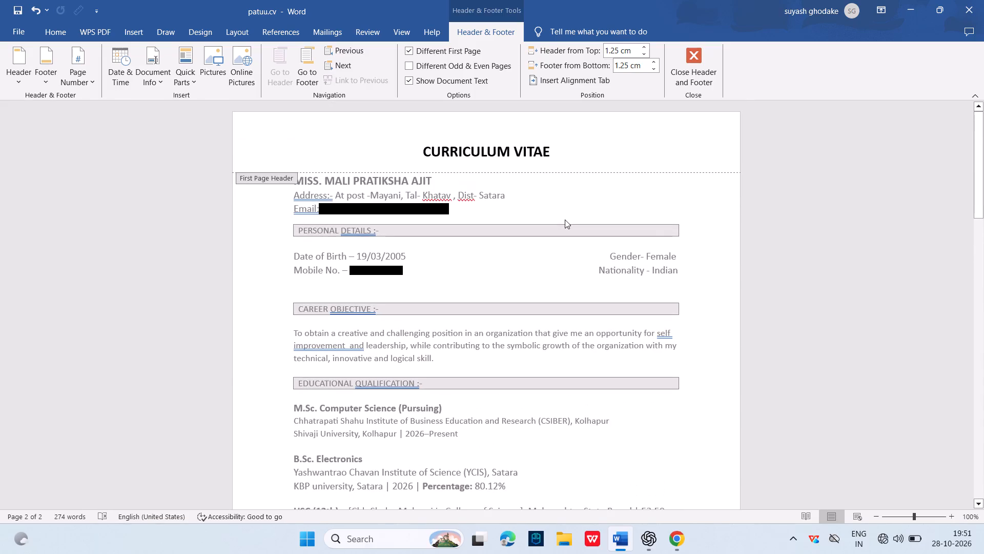
click(19, 30)
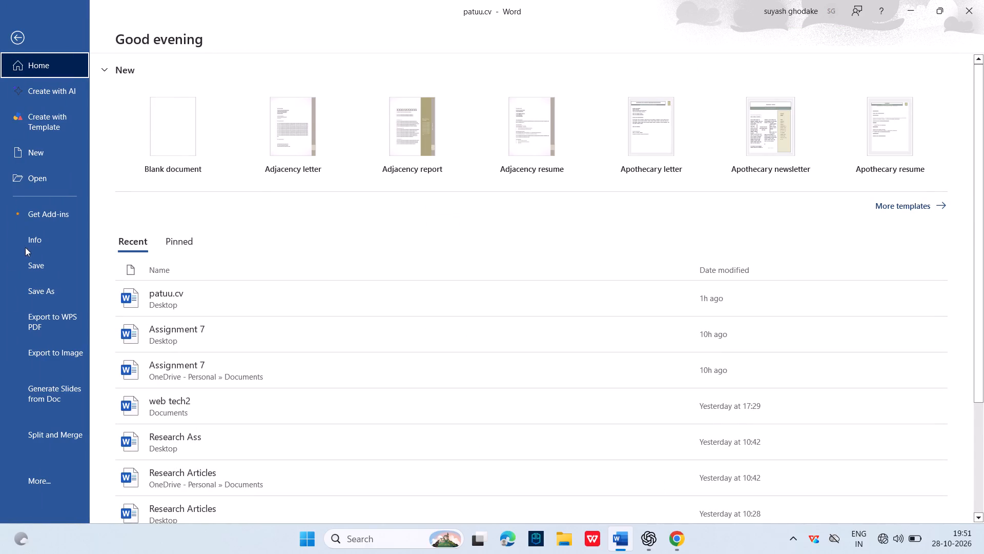
click(29, 259)
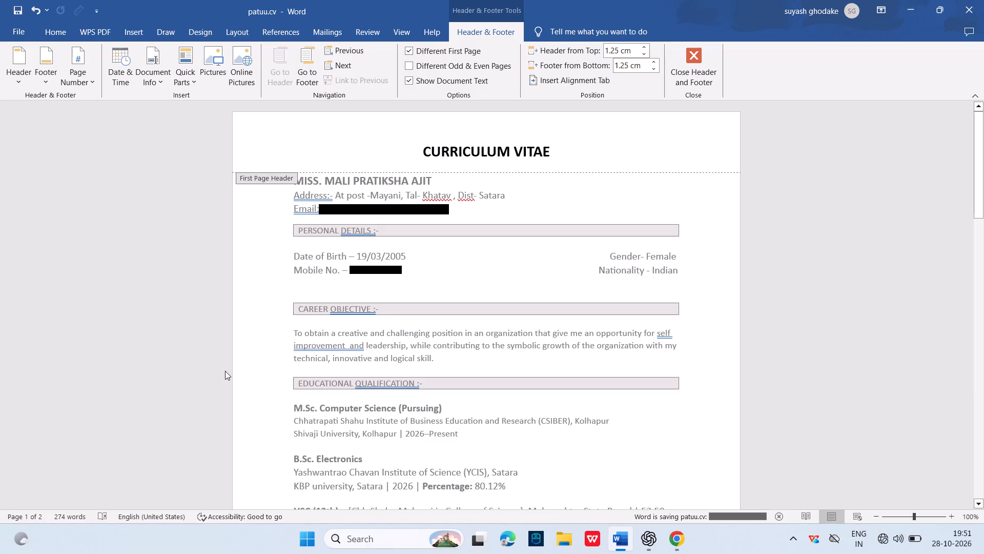
click(252, 328)
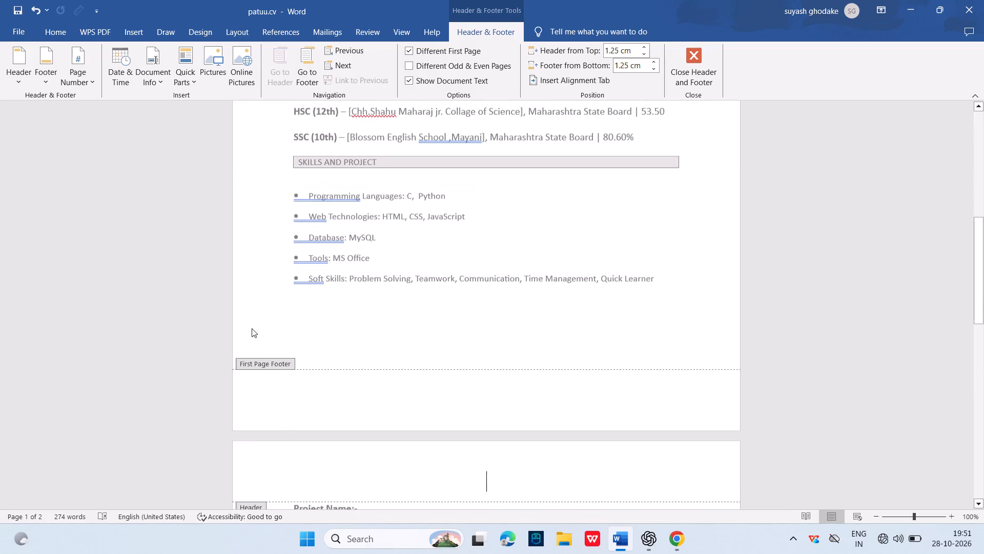
scroll(362, 354, up, 1)
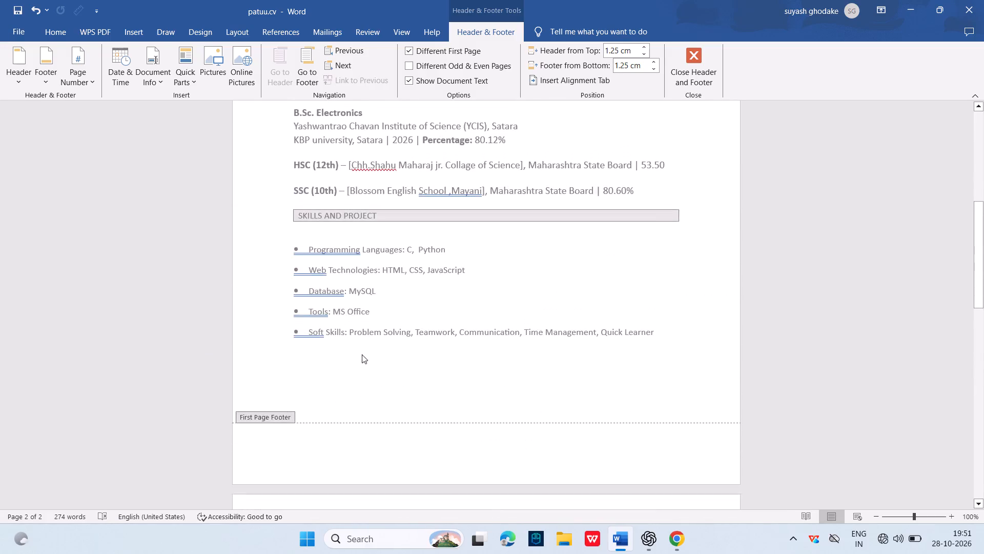
double_click(582, 277)
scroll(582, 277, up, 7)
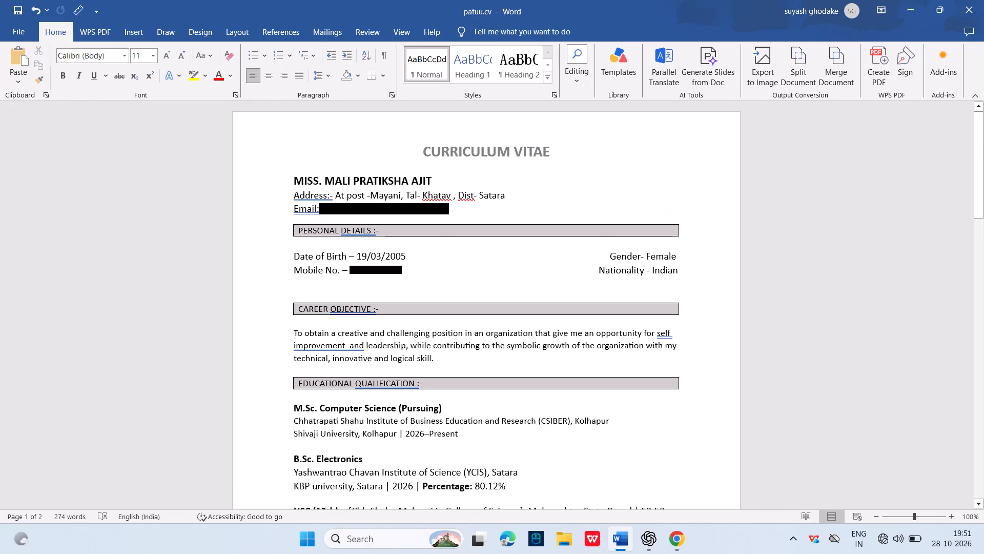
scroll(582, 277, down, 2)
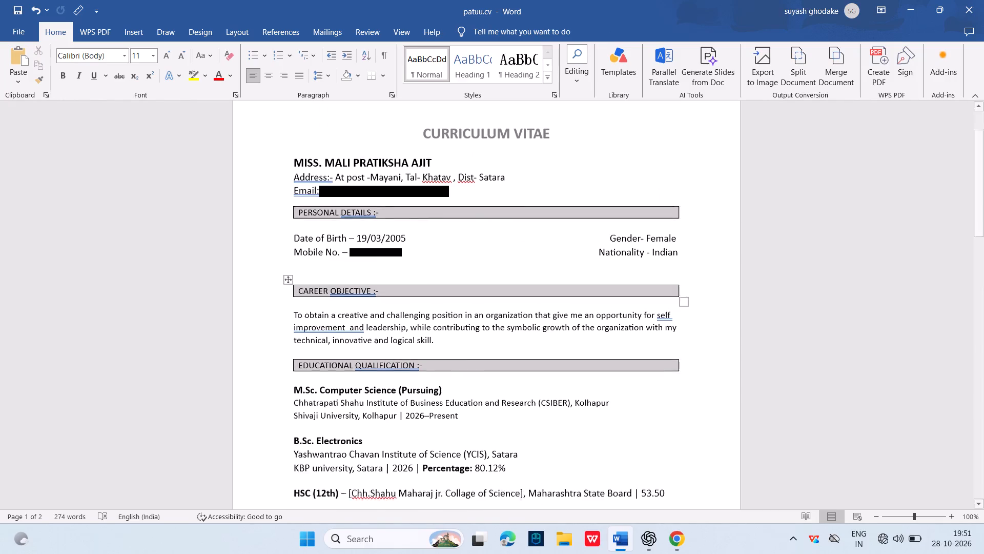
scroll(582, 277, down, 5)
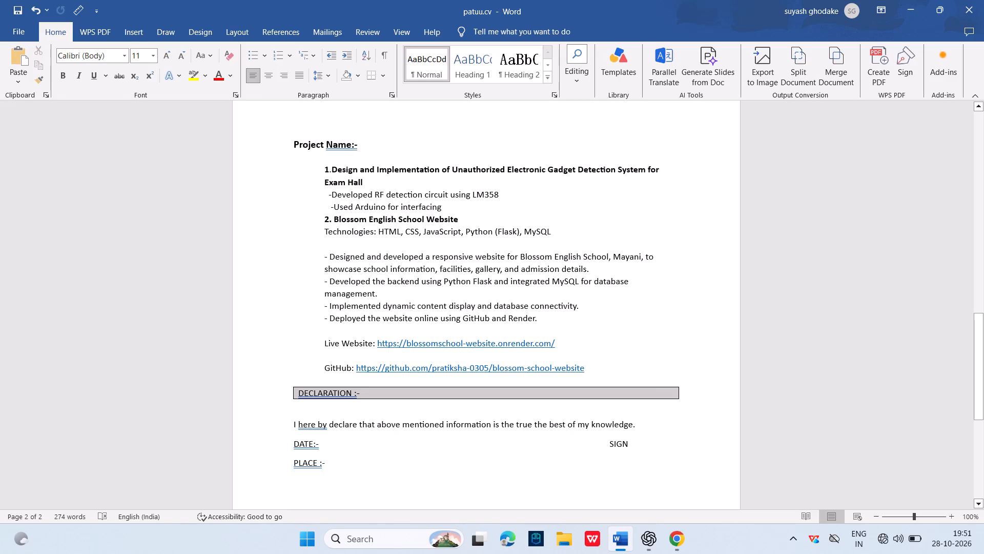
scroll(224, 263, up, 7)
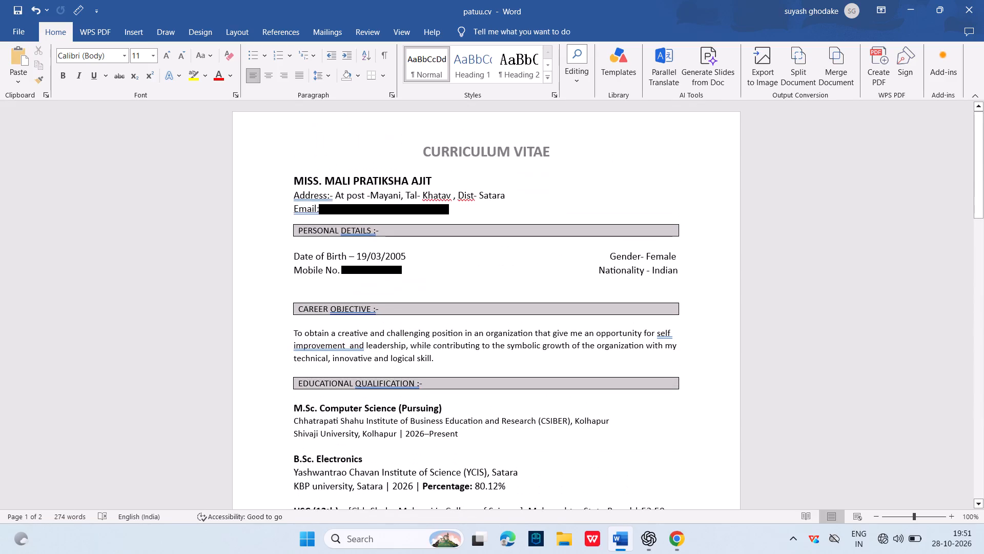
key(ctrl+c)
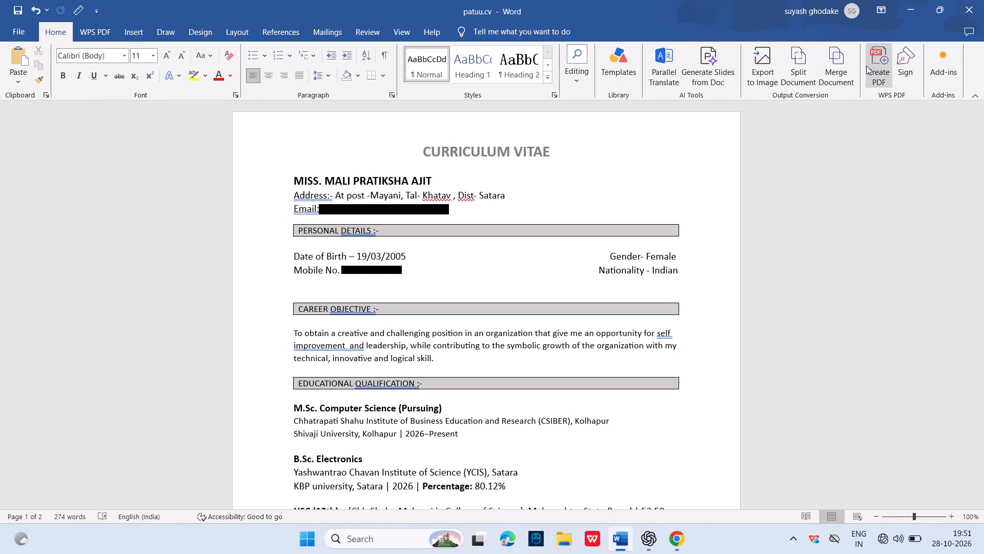
Set up a copy of the CV in the Documents folder, replacing the file name with the CV owner's first name and surname plus a period.
click(16, 23)
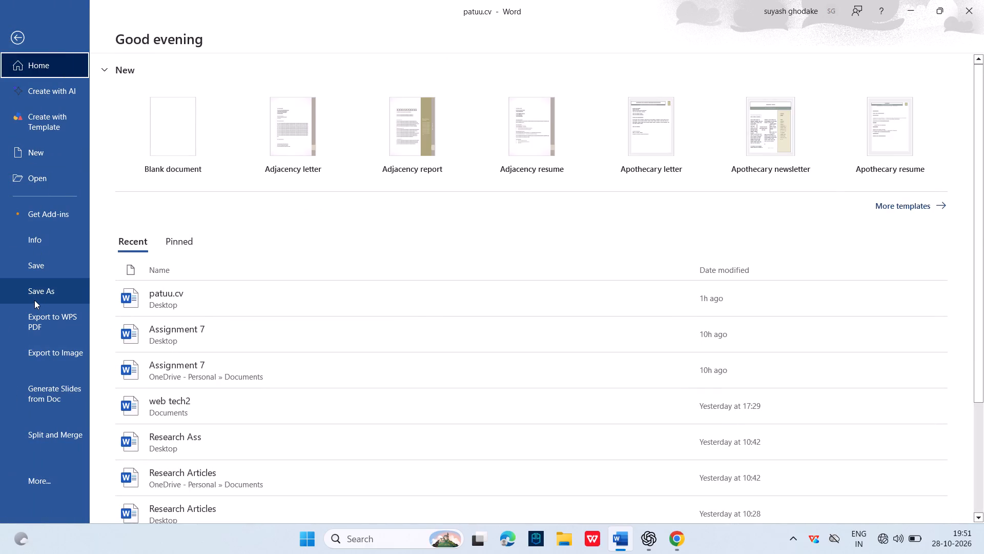
click(34, 300)
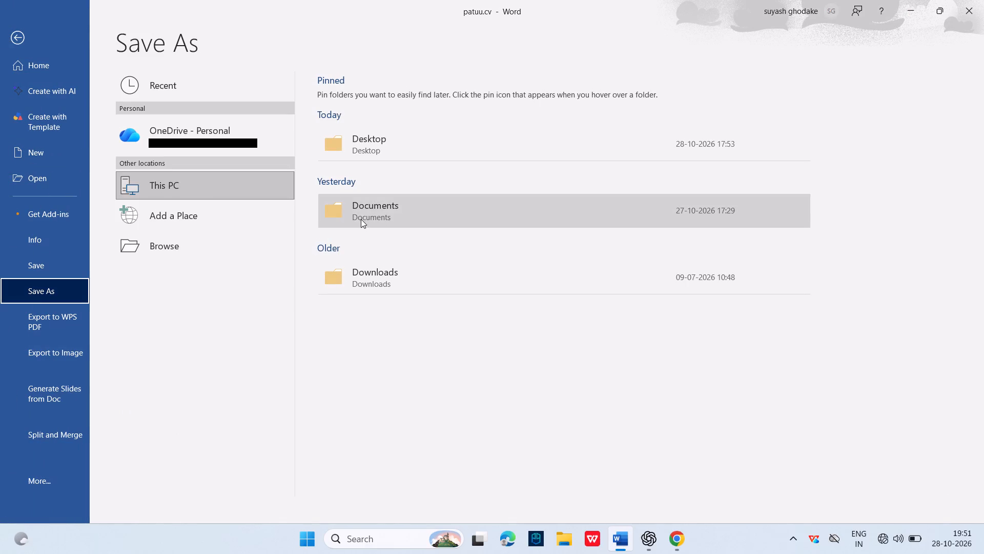
click(361, 219)
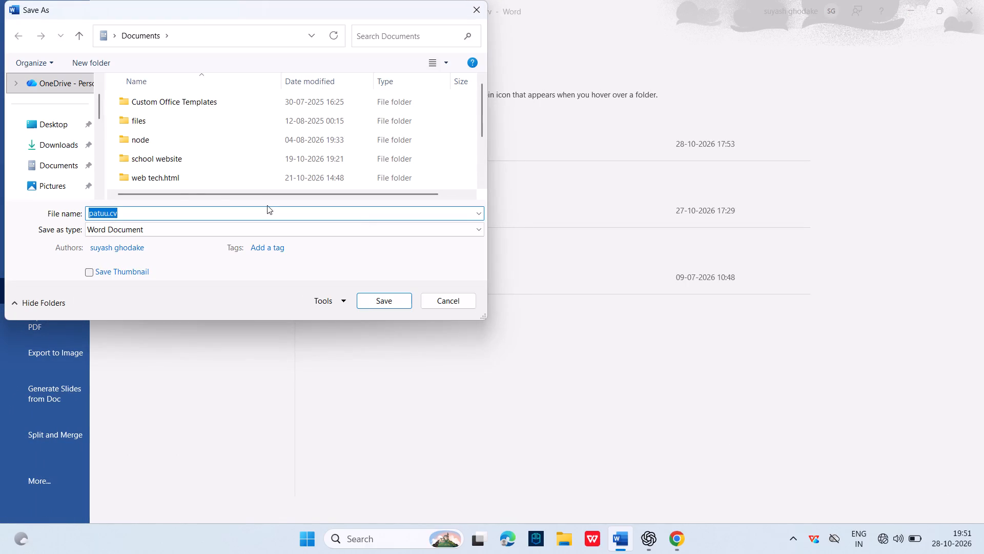
click(144, 212)
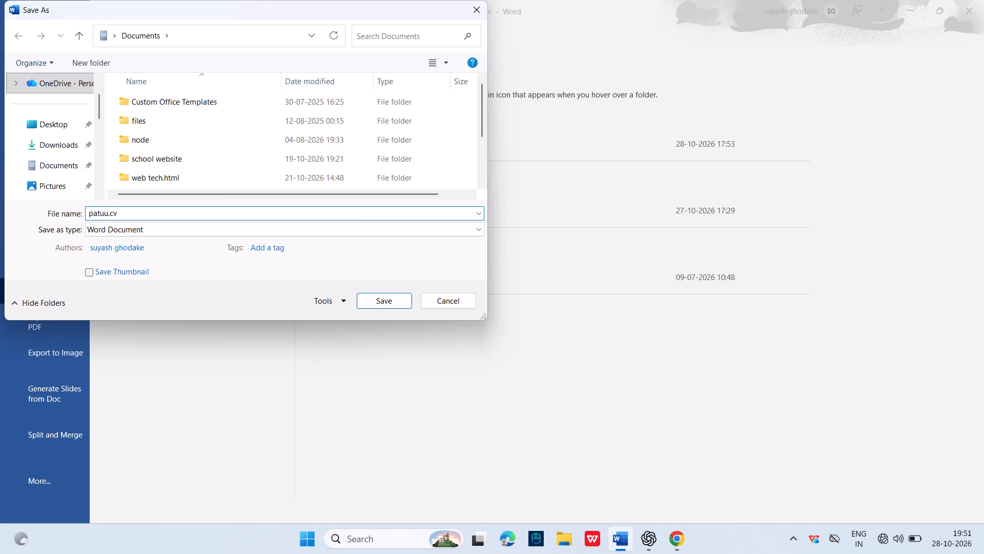
key(BackSpace)
key(BackSpace)
key(BackSpace)
key(BackSpace)
key(BackSpace)
key(BackSpace)
key(BackSpace)
key(BackSpace)
key(BackSpace)
key(BackSpace)
key(BackSpace)
key(BackSpace)
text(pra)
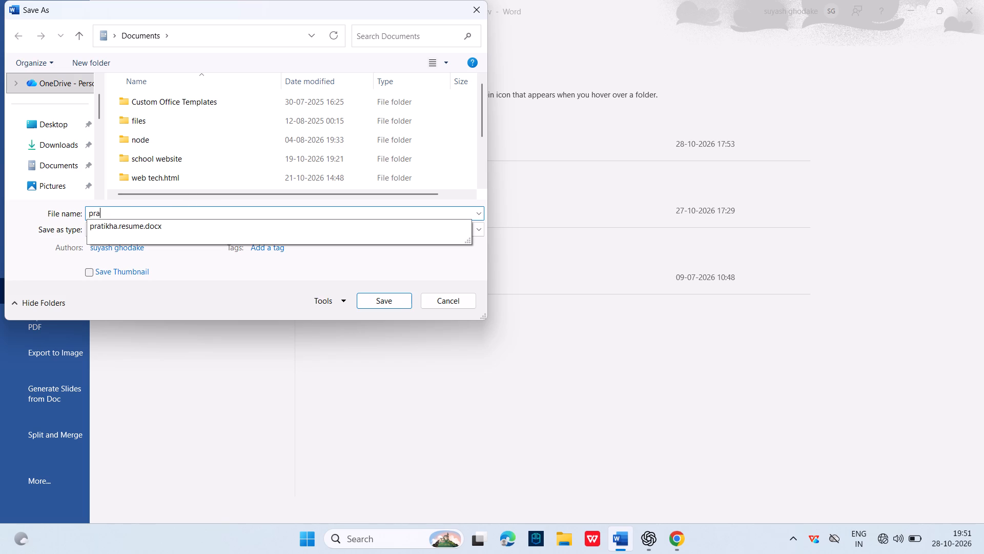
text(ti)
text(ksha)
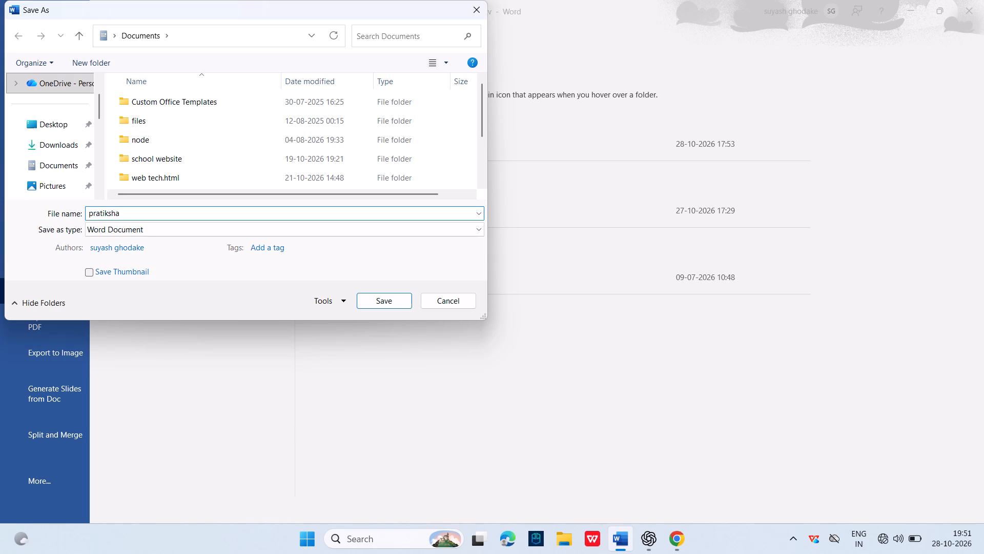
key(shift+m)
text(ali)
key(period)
Change the copy's file name to the CV owner's first name followed directly by "CV", and save it as a Word document in Documents.
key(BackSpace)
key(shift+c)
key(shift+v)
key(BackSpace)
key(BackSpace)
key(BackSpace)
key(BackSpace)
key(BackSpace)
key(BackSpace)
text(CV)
click(372, 300)
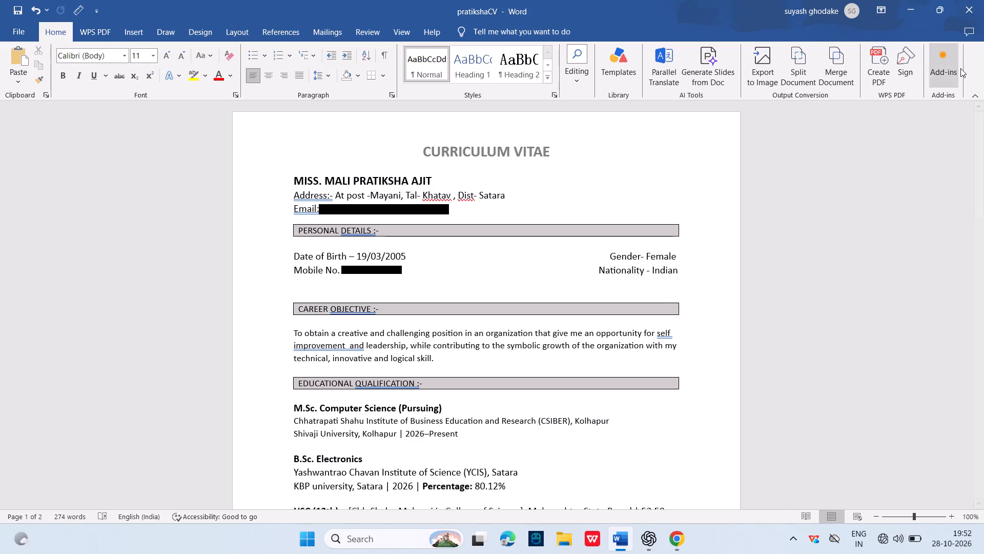
Create a PDF version of the saved CV with WPS PDF.
click(889, 72)
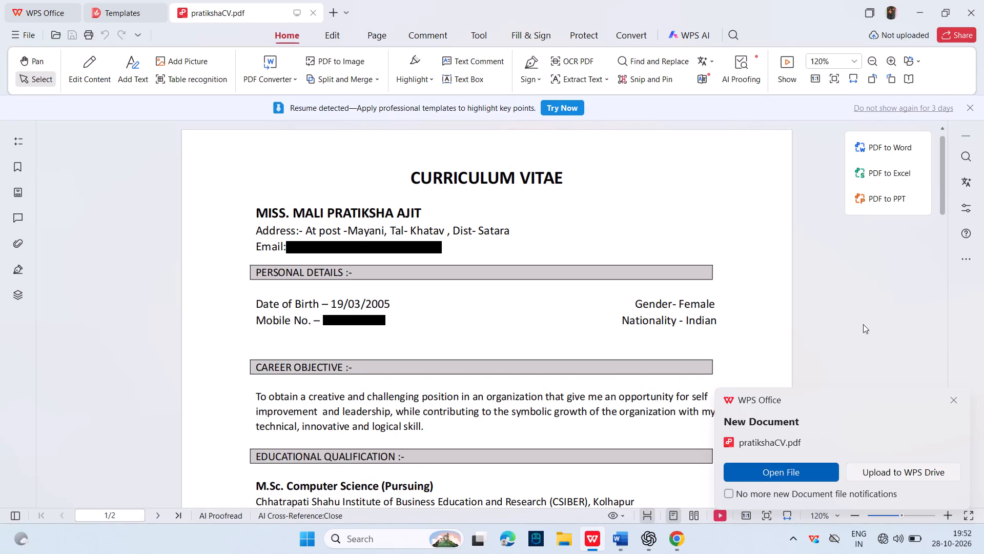
Check the Wi-Fi connection in the list of available networks, and close the list.
click(877, 535)
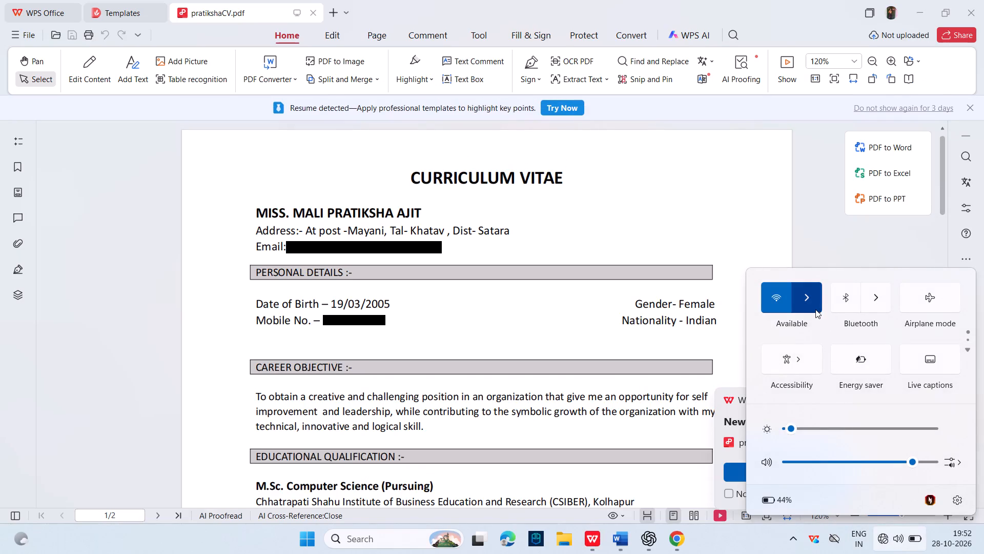
click(815, 309)
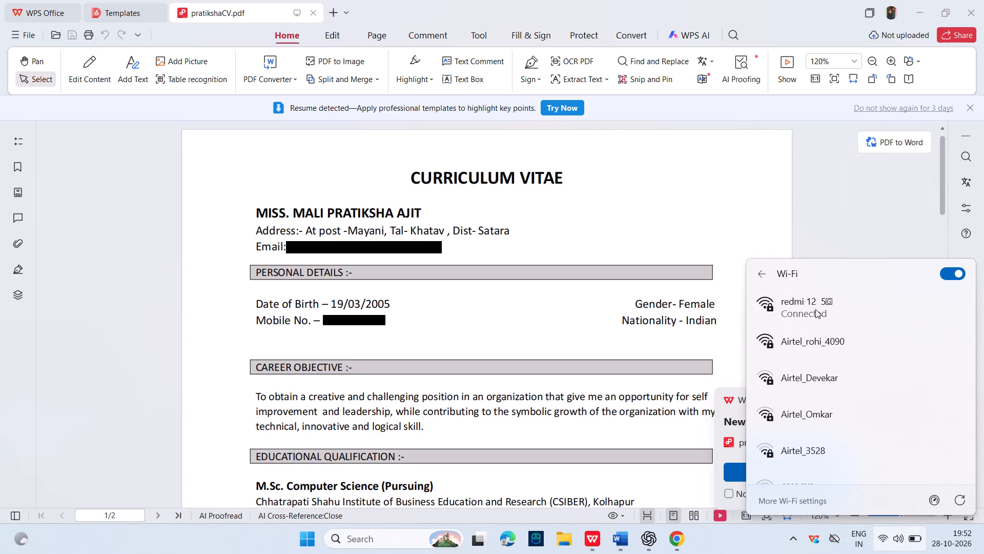
click(831, 217)
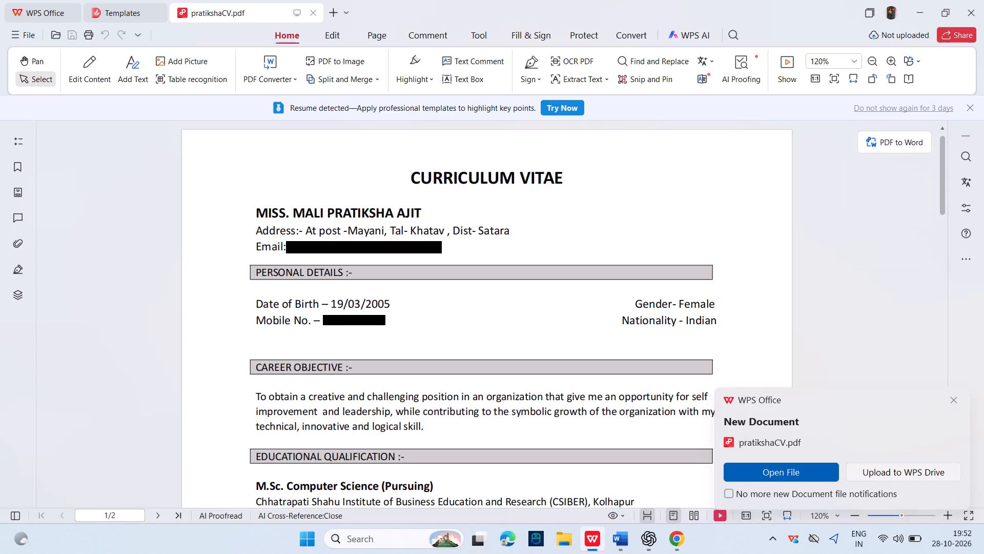
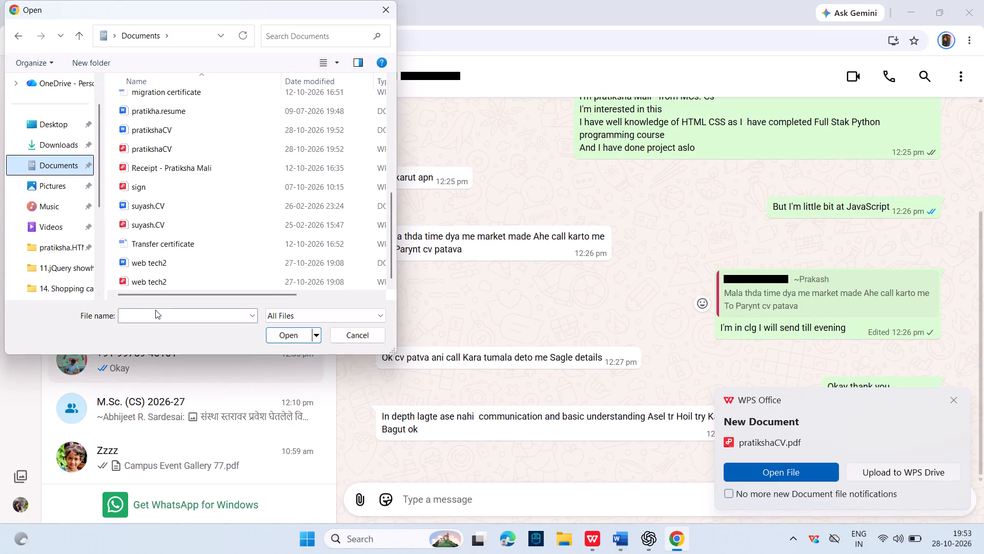
Select pratikshaCV.pdf from the Documents folder as the file to attach to the open WhatsApp chat.
click(155, 311)
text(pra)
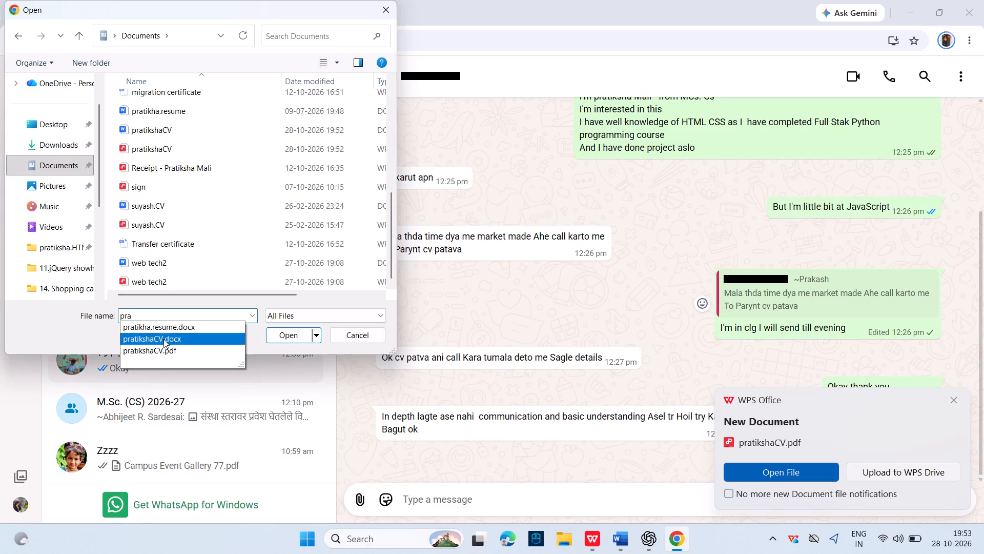
click(167, 343)
click(186, 314)
key(BackSpace)
key(BackSpace)
key(BackSpace)
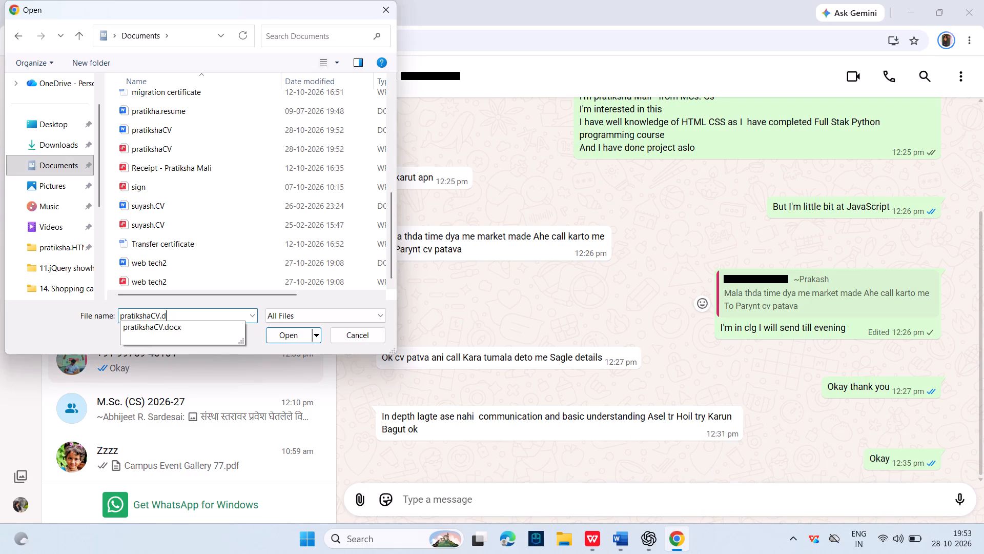
key(BackSpace)
key(Down)
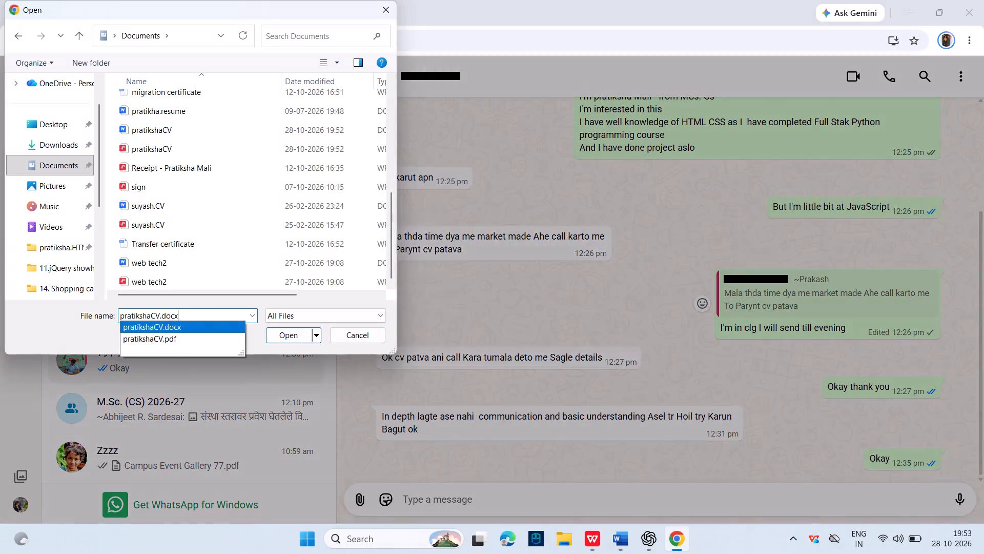
key(Down)
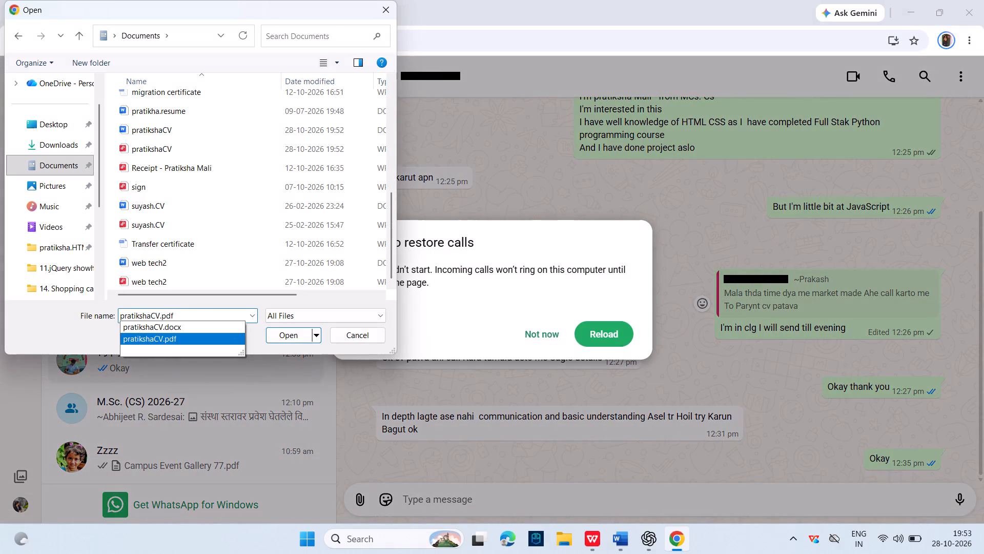